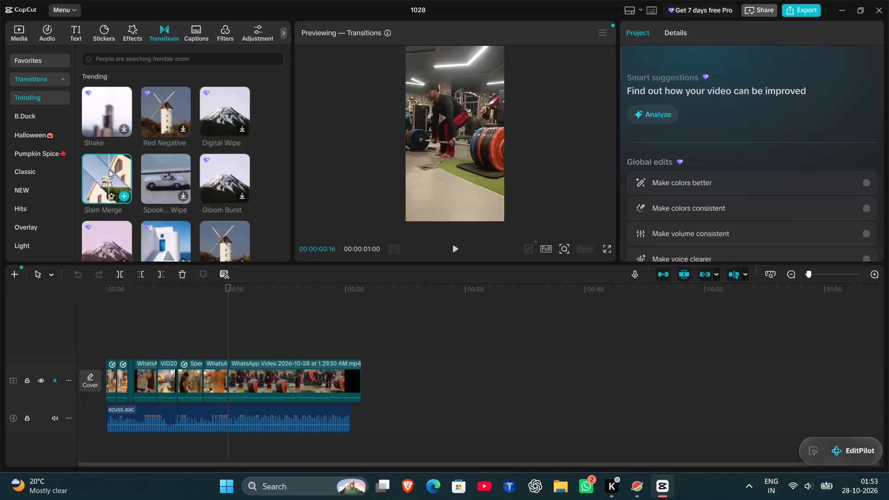
Apply the Slam Merge transition at the cut before the deadlift clip, accepting duplicate frames for the short clips.
click(123, 195)
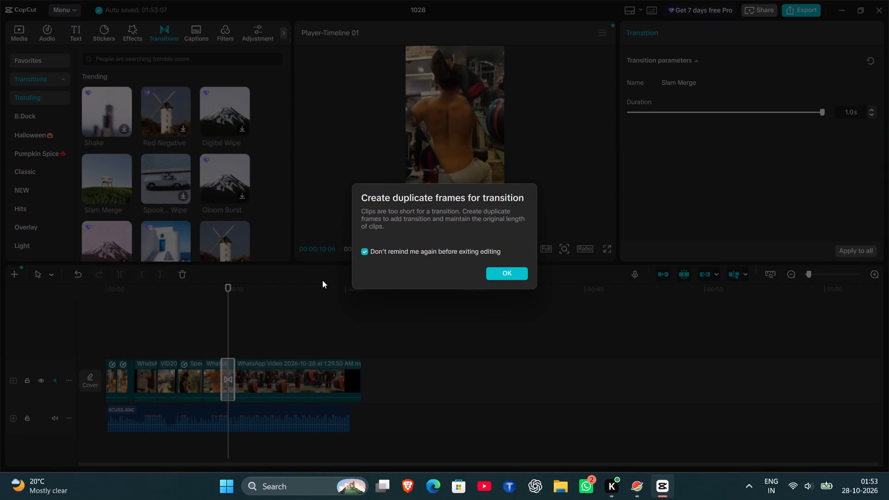
click(494, 269)
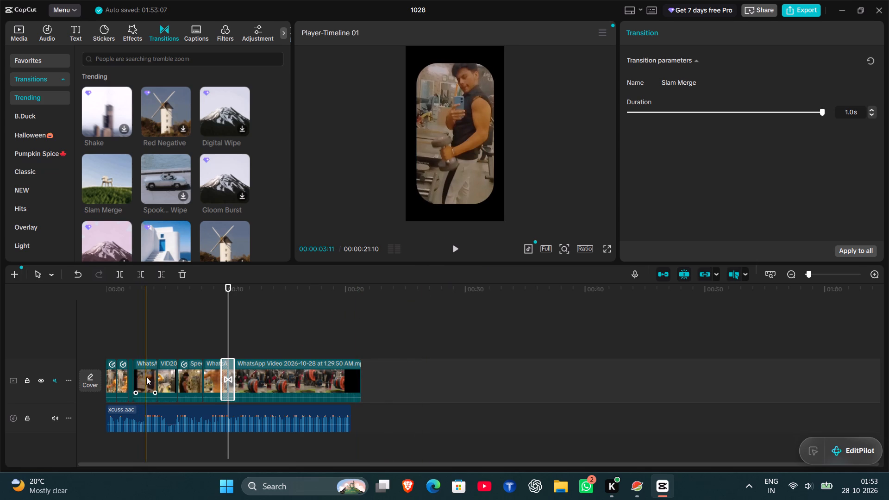
Play the edit from the start through the deadlift clip to review the cuts and the Slam Merge transition.
ctrl+scroll(113, 338, up, 3)
scroll(113, 338, up, 1)
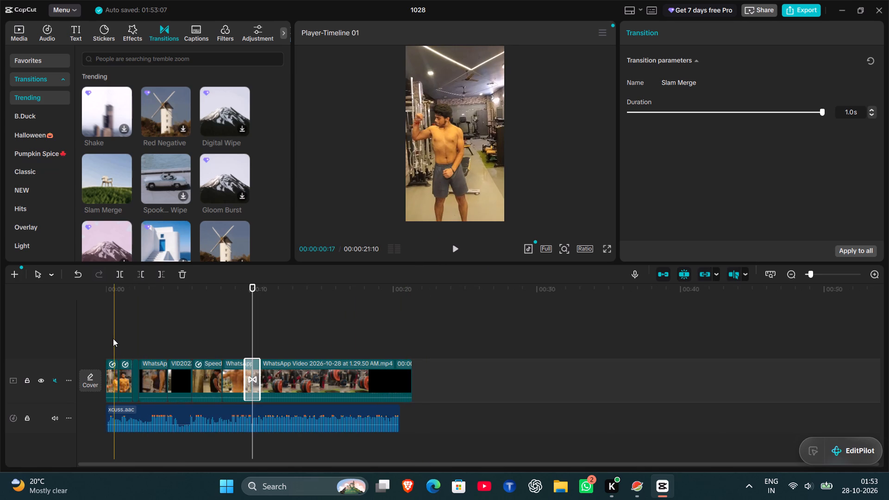
scroll(113, 338, up, 1)
ctrl+scroll(113, 338, up, 7)
scroll(113, 338, up, 1)
click(107, 335)
click(110, 336)
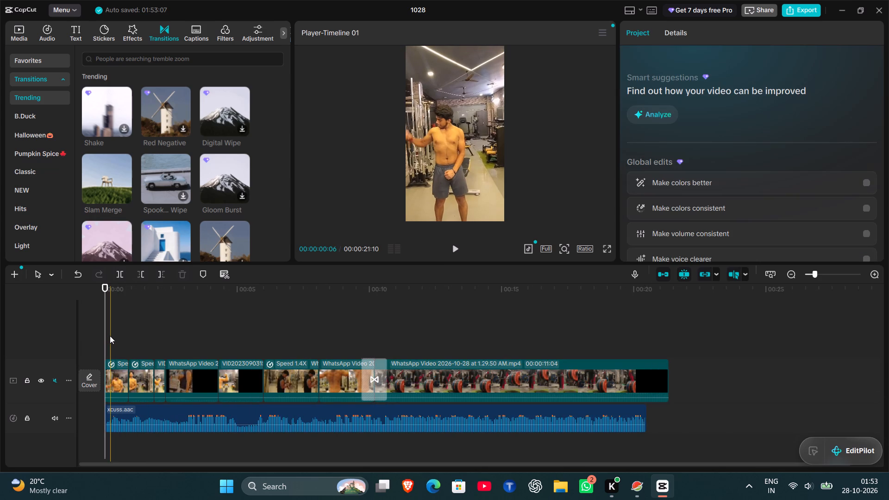
key(space)
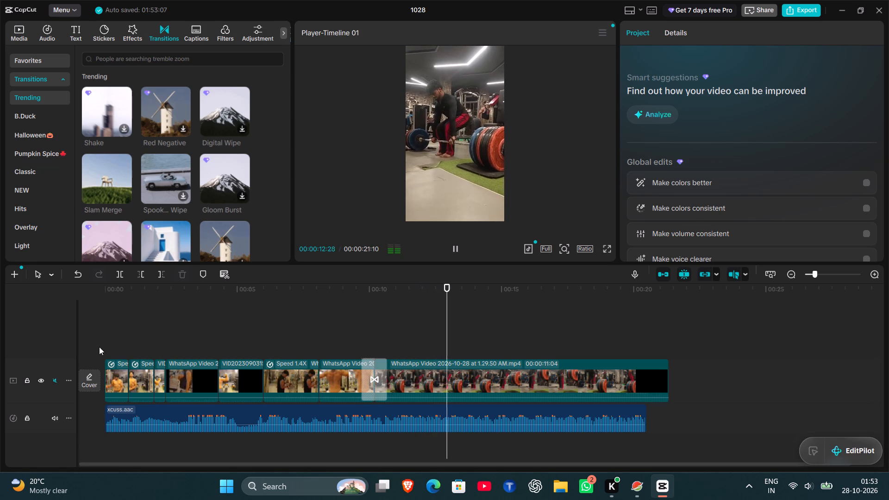
click(411, 381)
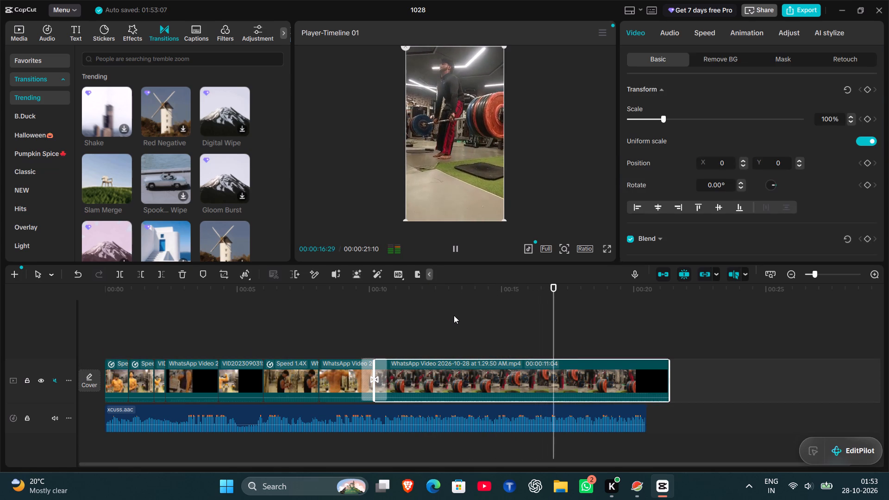
key(space)
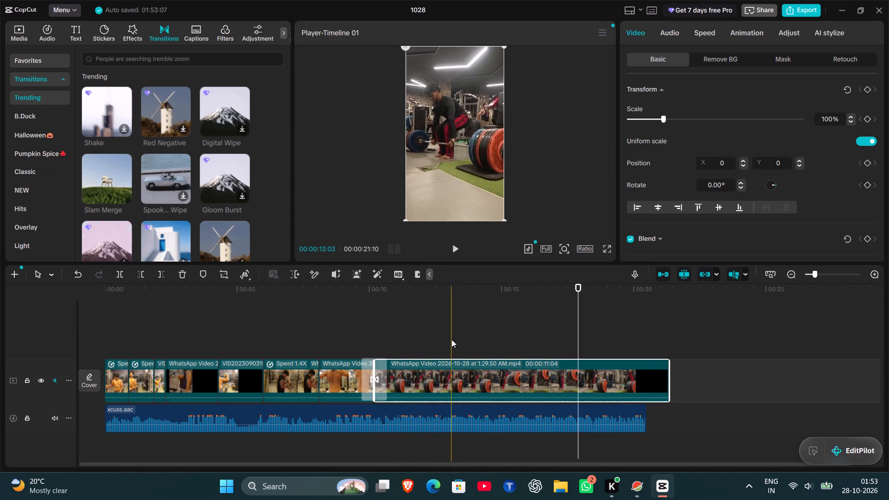
Split the deadlift clip at 00:00:14:19 and delete its portion before the split.
click(492, 344)
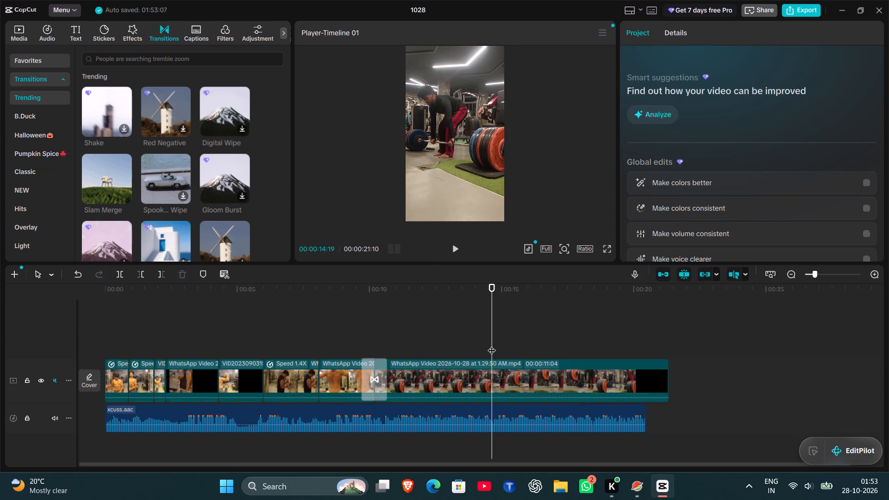
click(121, 275)
click(427, 381)
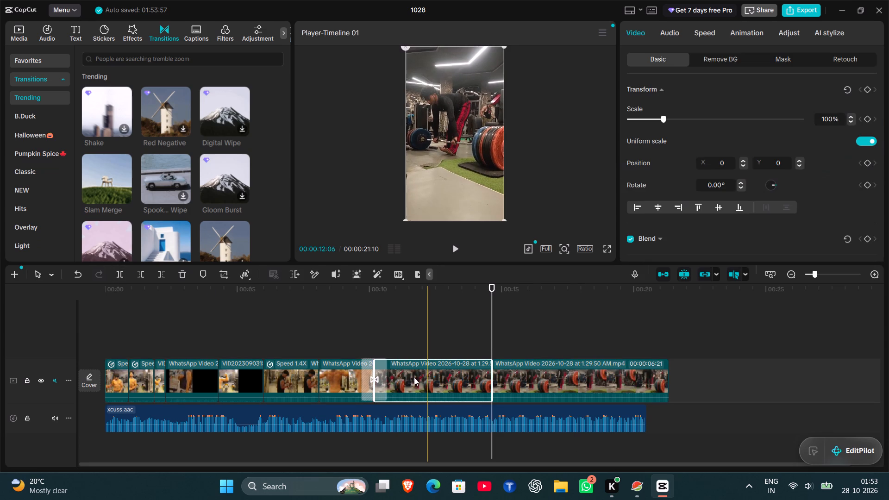
click(185, 273)
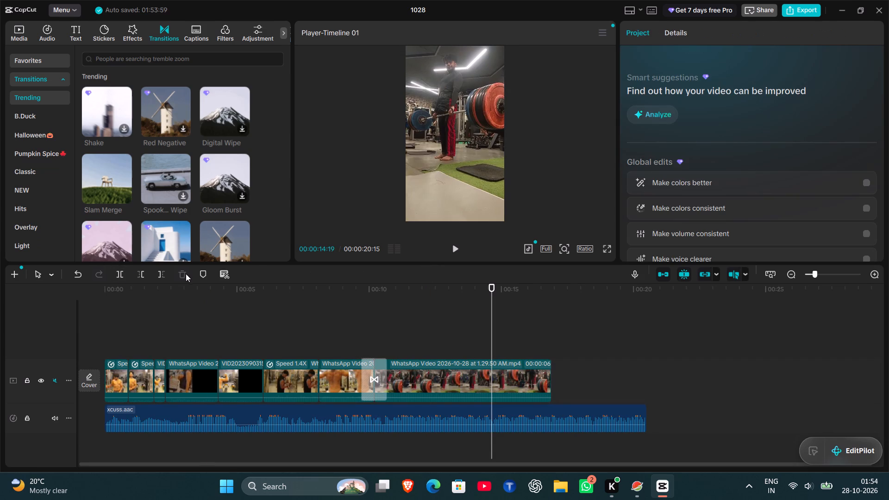
Play from 00:00:08:15 into the deadlift clip, split it at 00:00:13:08 and delete the remainder.
click(257, 320)
click(330, 337)
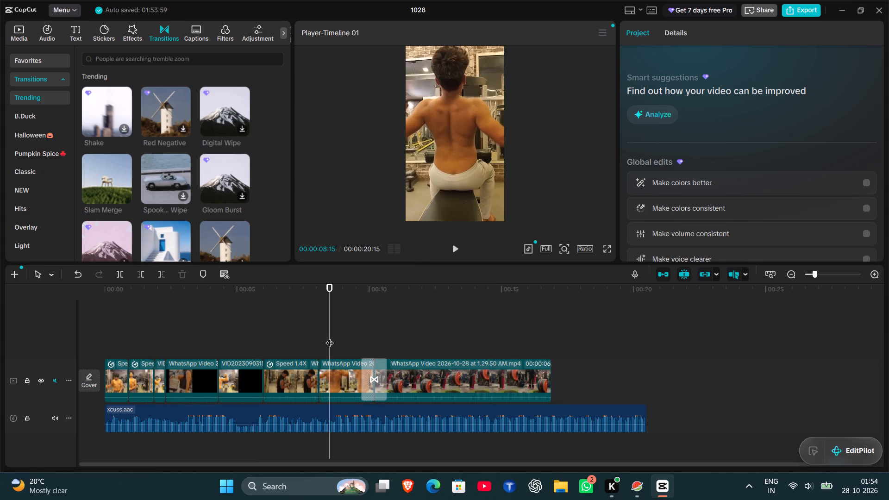
key(space)
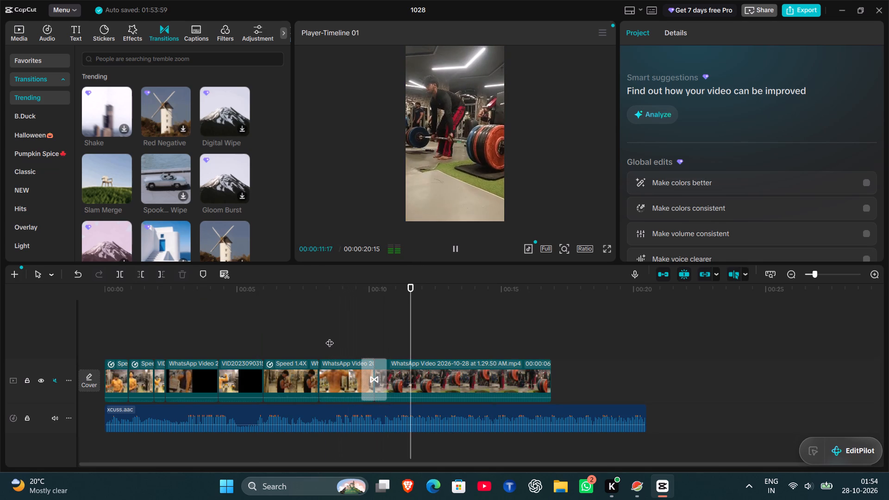
key(space)
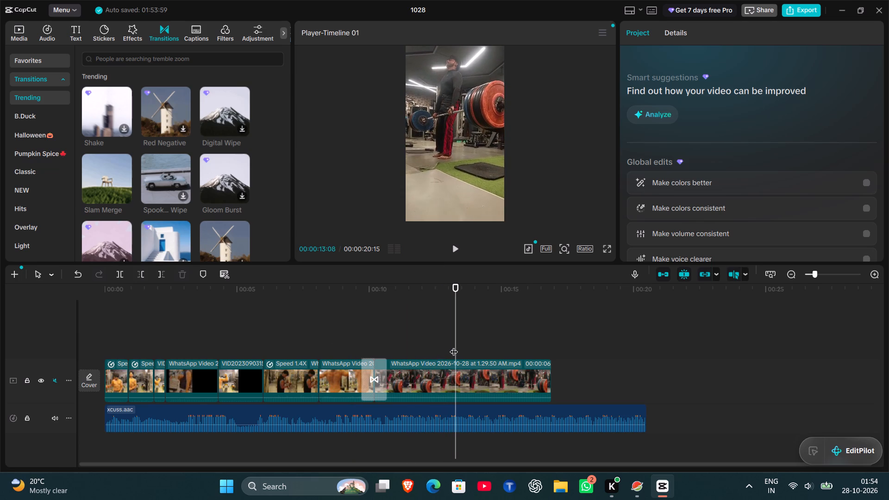
click(116, 273)
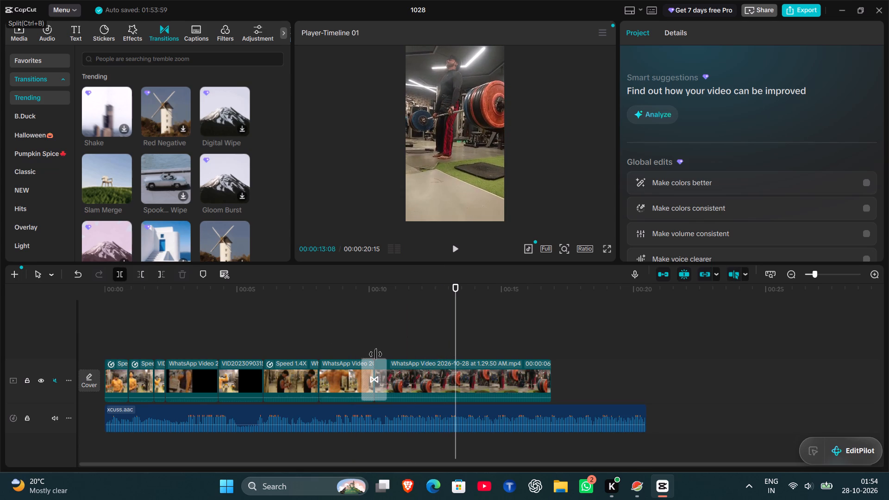
click(495, 379)
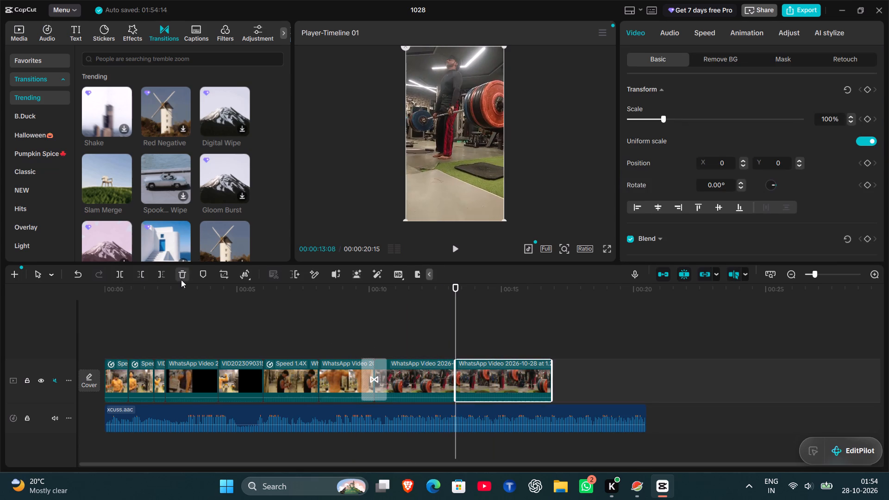
click(181, 280)
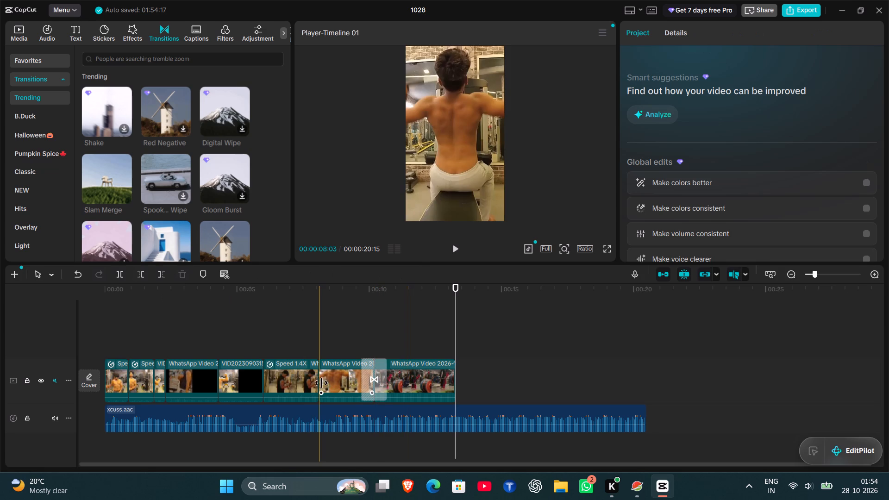
Slow the WhatsApp video clip just before the VID20230903 clip to 0.85x speed.
click(245, 385)
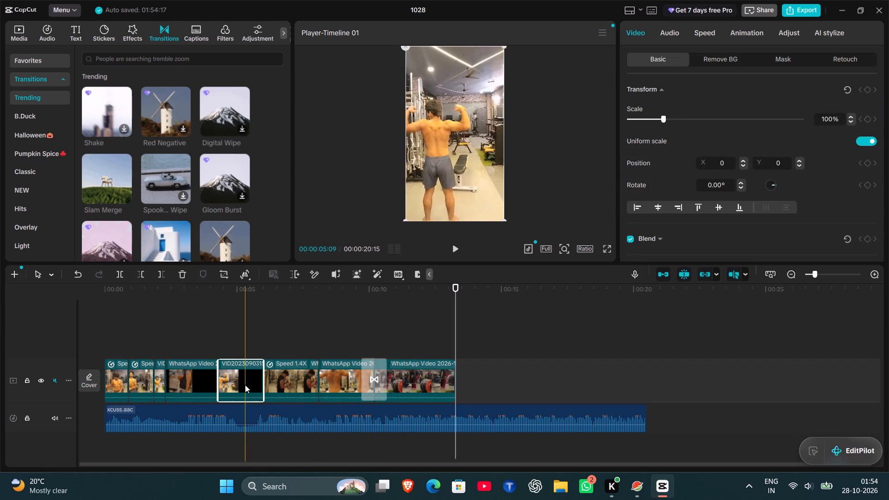
click(205, 382)
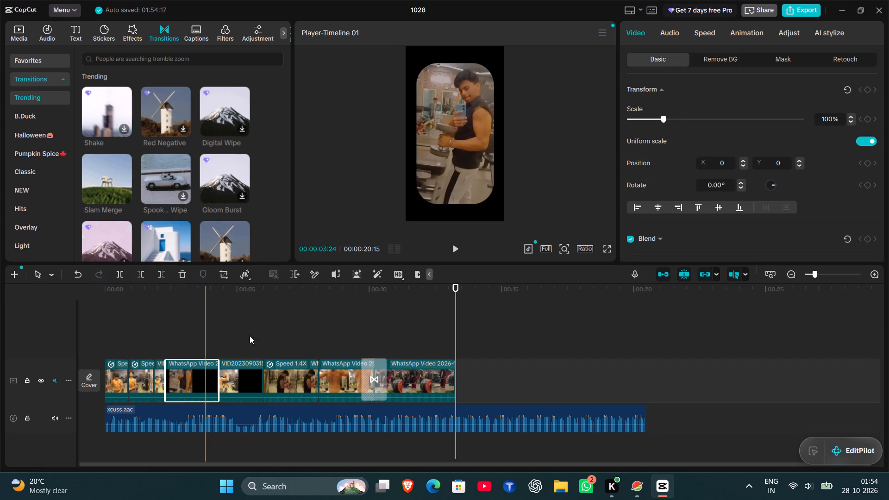
click(696, 39)
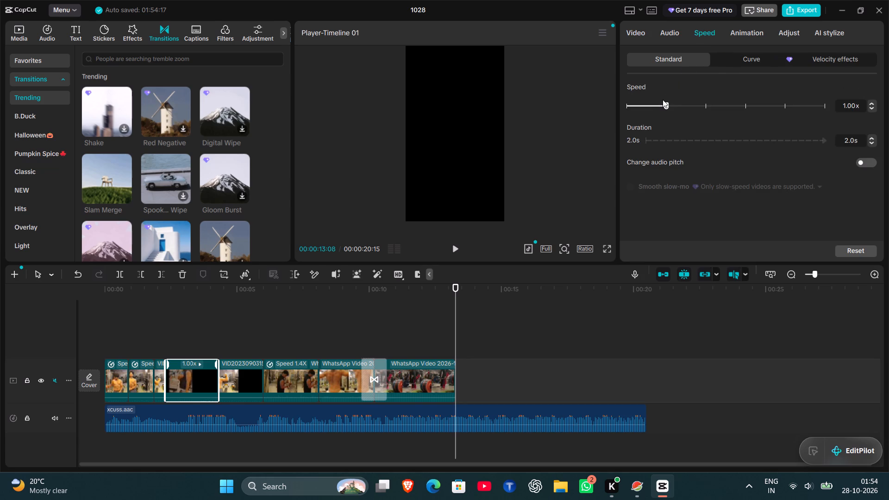
click(660, 106)
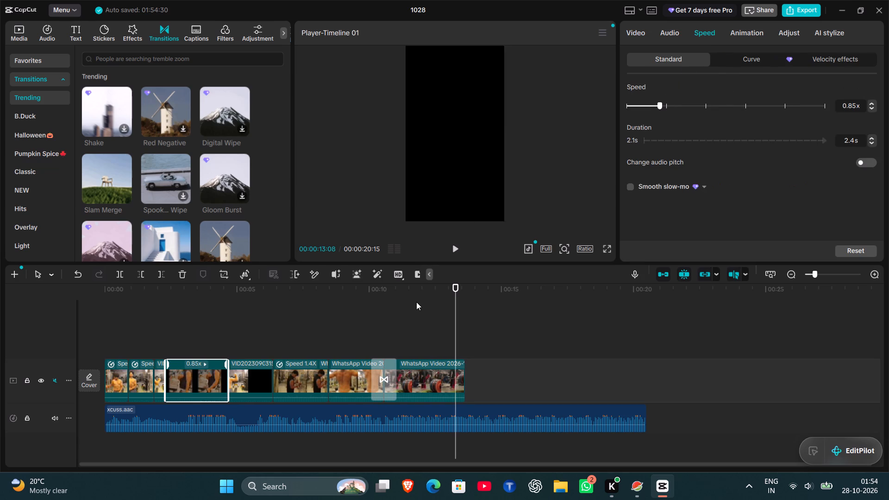
Play the ending and speed up the final deadlift clip to 1.41x.
click(206, 333)
click(291, 331)
key(space)
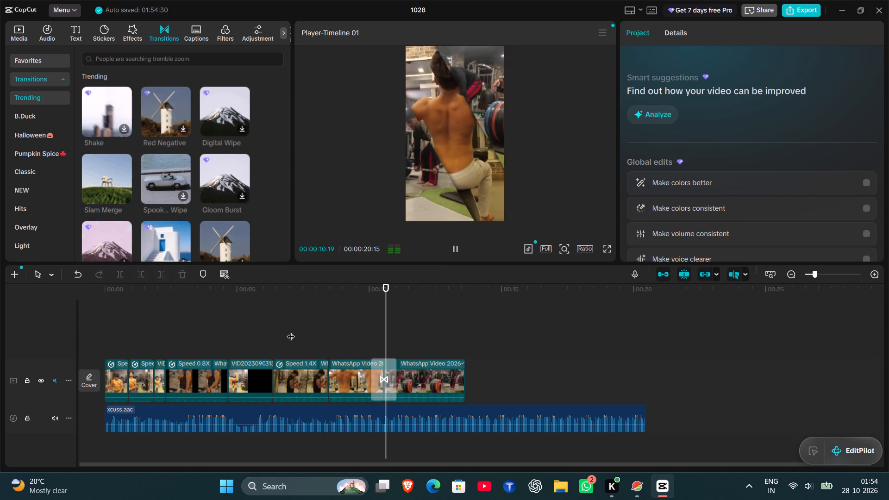
click(423, 379)
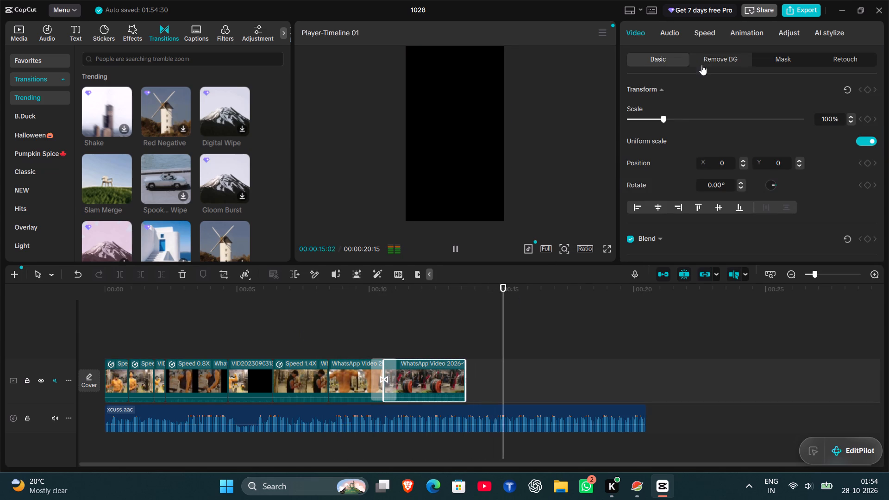
key(space)
click(704, 35)
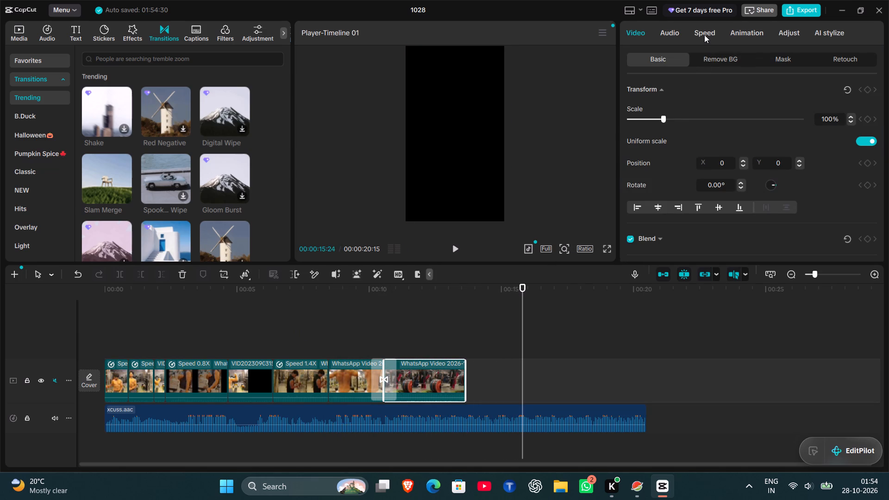
click(682, 102)
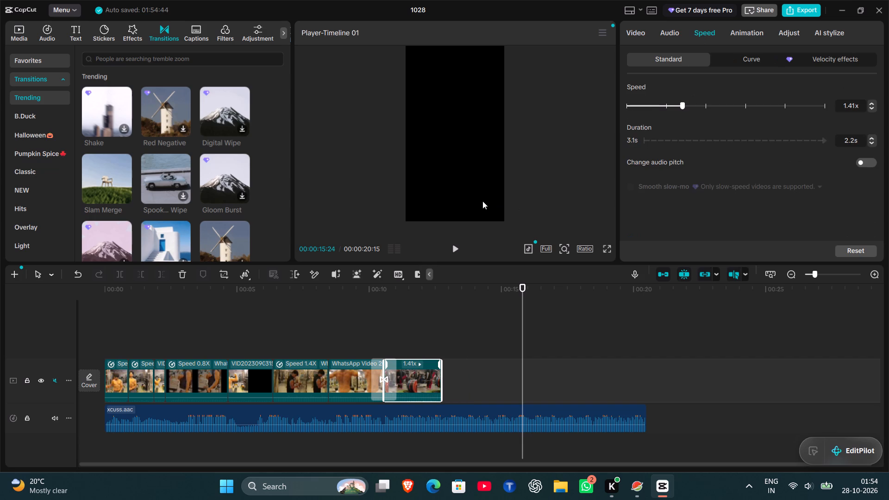
Review the ending, stop at 00:00:12:19 and add the 1.29.50 AM and 1.29.49 AM WhatsApp gym photos there from the imported media.
click(352, 337)
key(space)
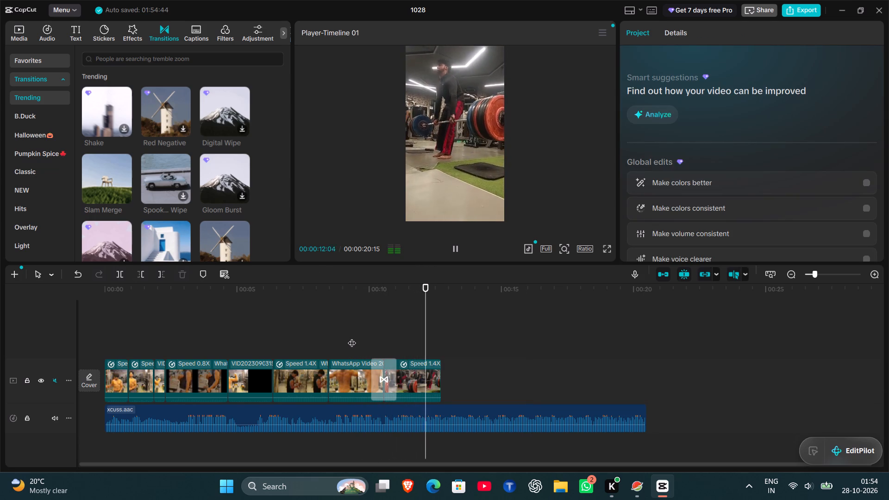
key(space)
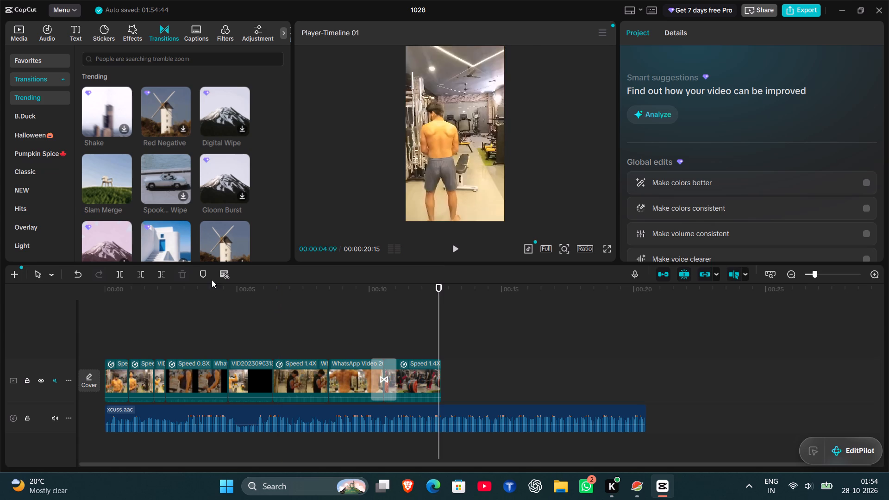
click(20, 25)
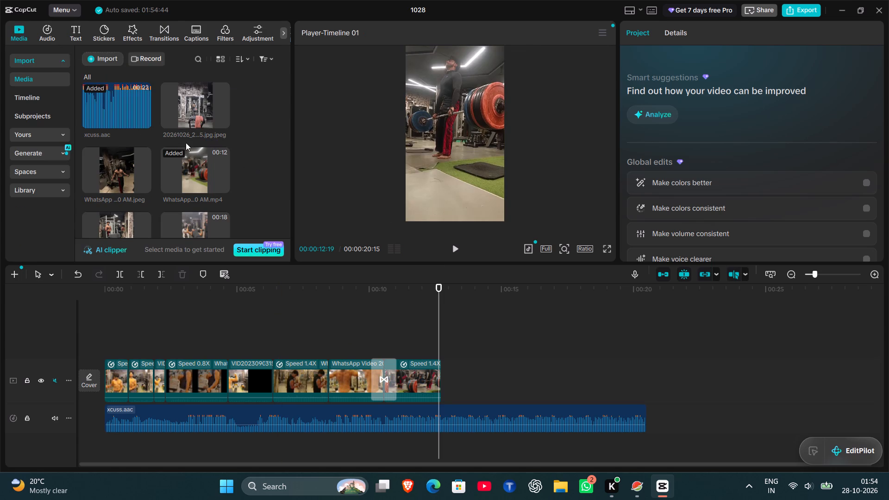
scroll(171, 149, down, 1)
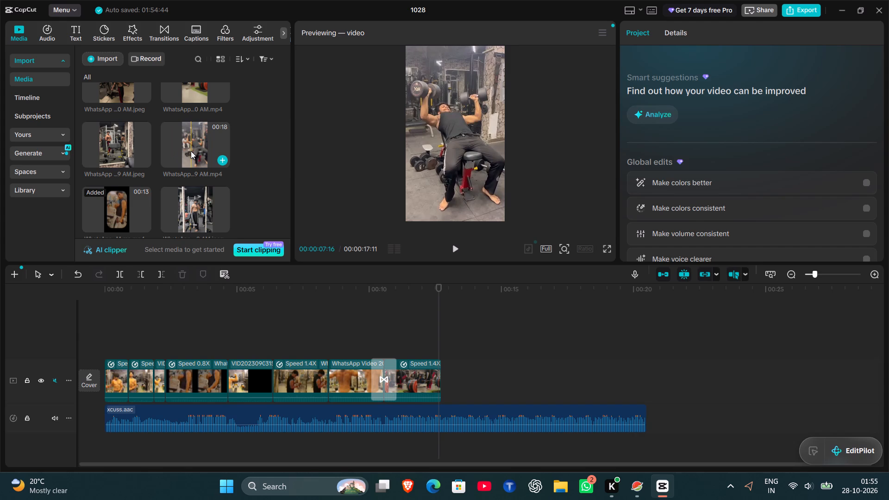
click(143, 94)
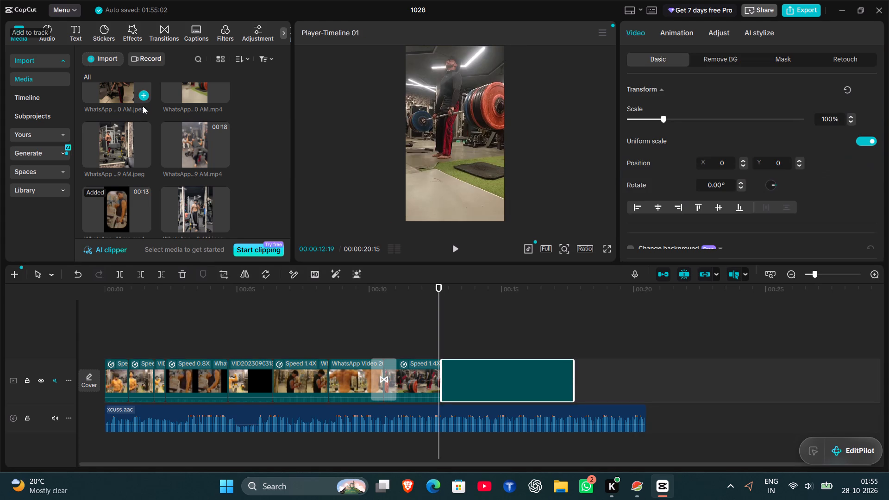
click(145, 165)
Insert the 18-second dumbbell press video (WhatsApp 1.29.49 AM.mp4) directly after the deadlift clip.
scroll(202, 207, down, 2)
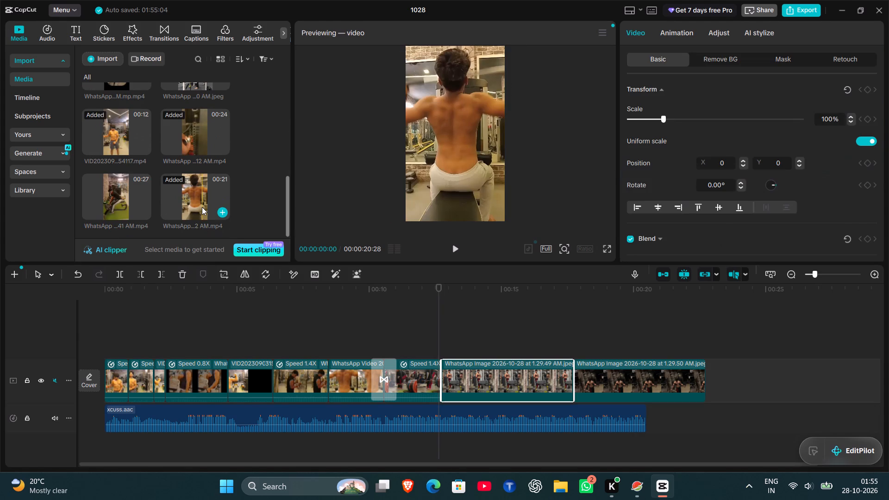
scroll(202, 207, up, 1)
scroll(218, 151, up, 1)
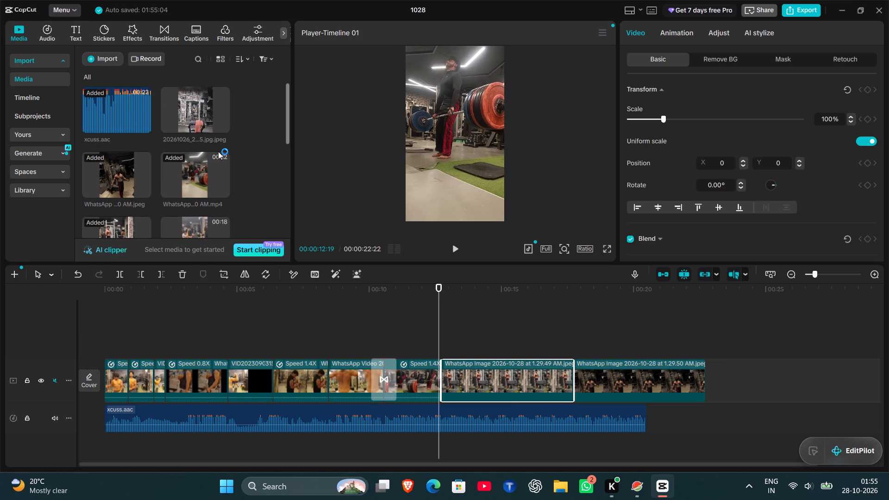
scroll(218, 151, down, 1)
click(222, 184)
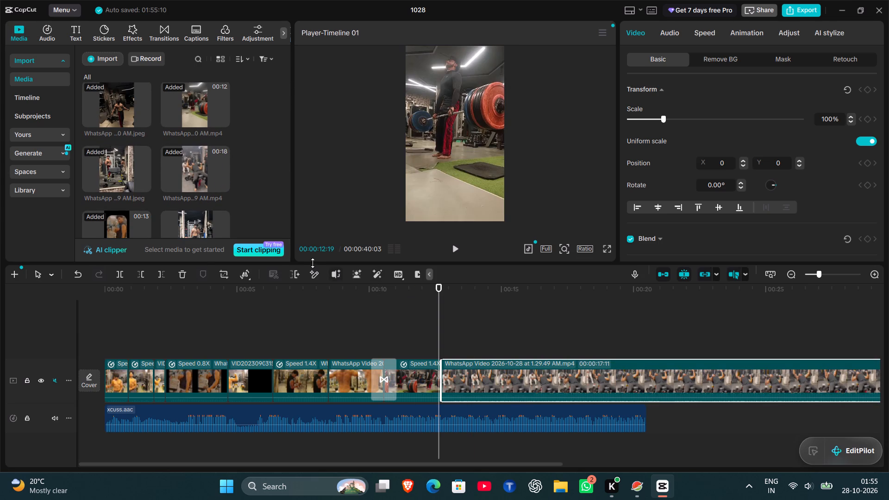
scroll(253, 229, down, 1)
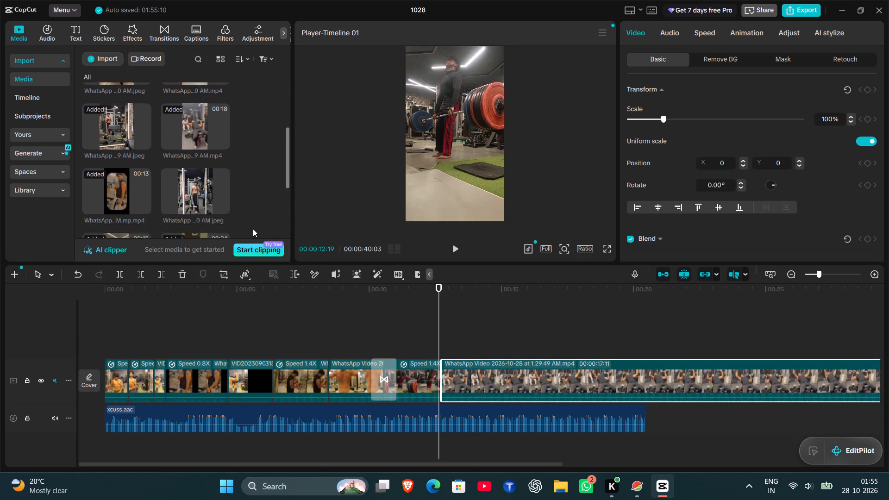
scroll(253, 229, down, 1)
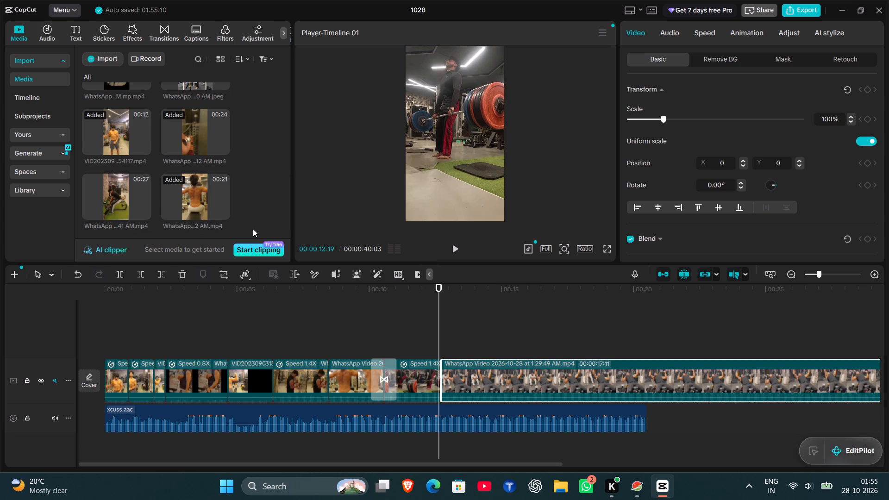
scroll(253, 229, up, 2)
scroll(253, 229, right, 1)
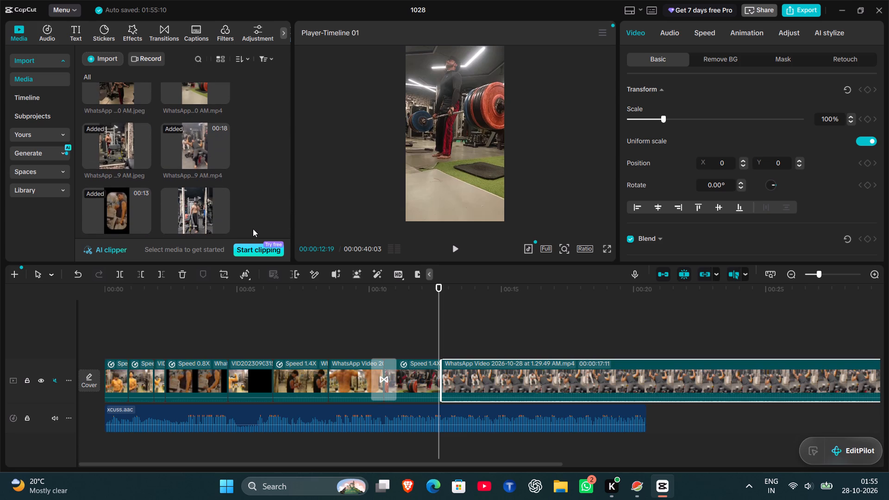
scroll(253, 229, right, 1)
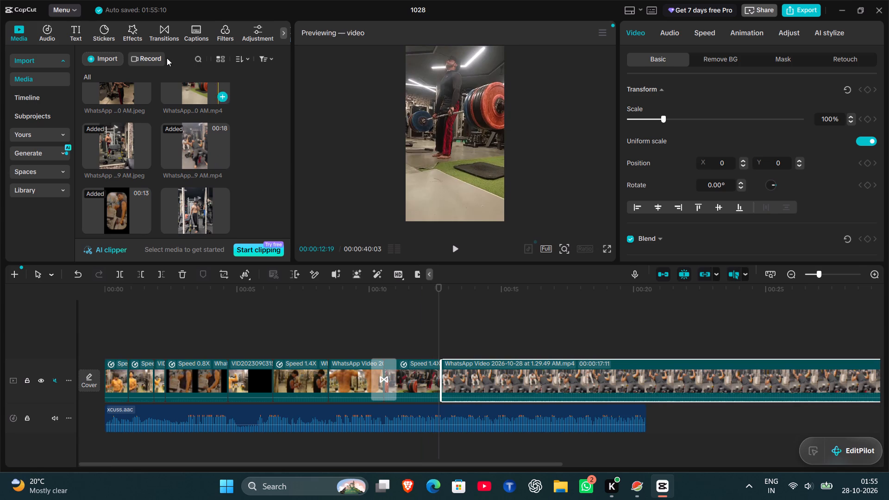
Add the Shake transition between the deadlift clip and the dumbbell press video.
click(163, 37)
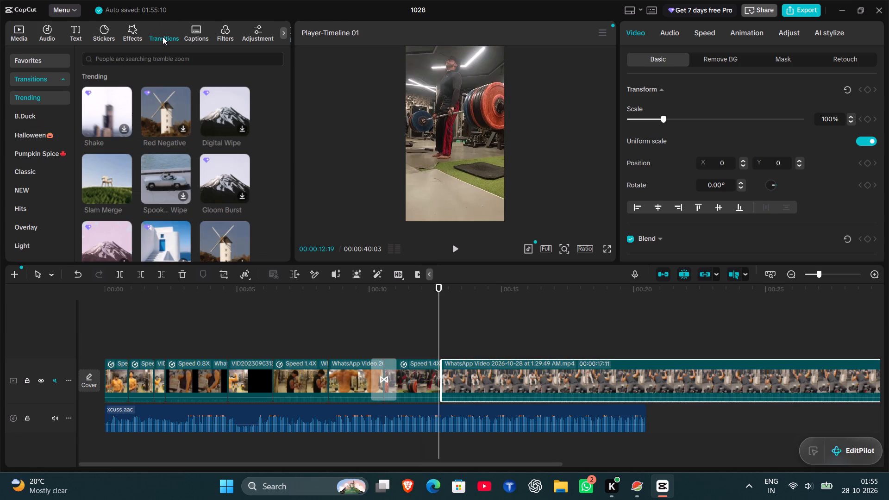
click(115, 116)
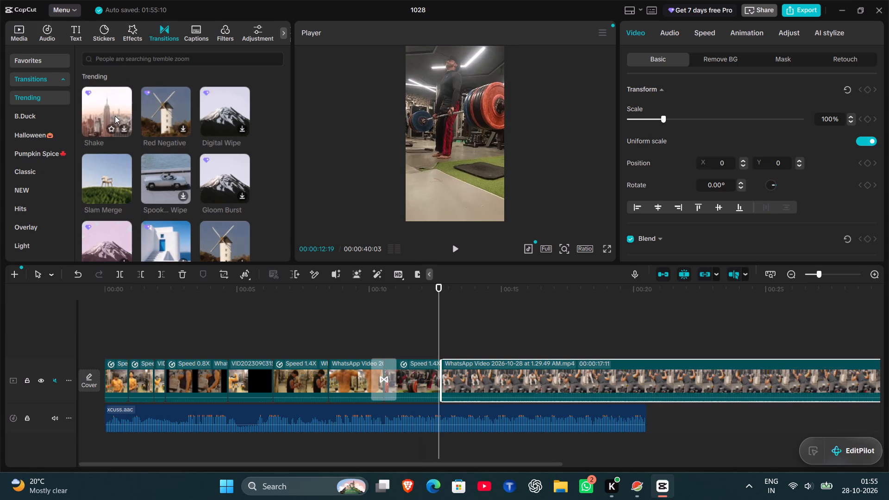
click(121, 127)
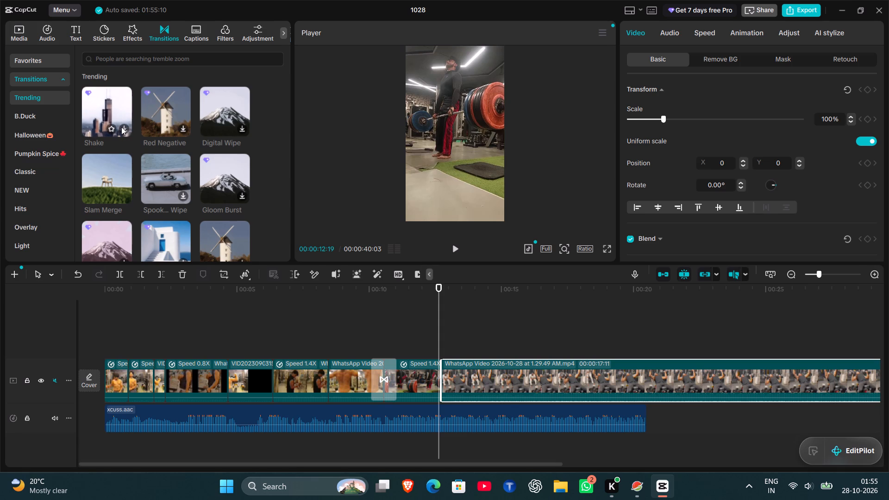
double_click(116, 109)
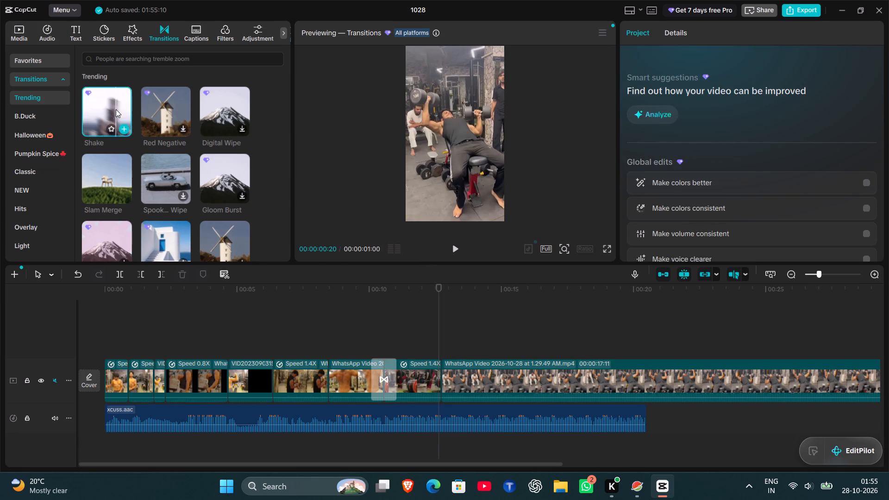
click(121, 129)
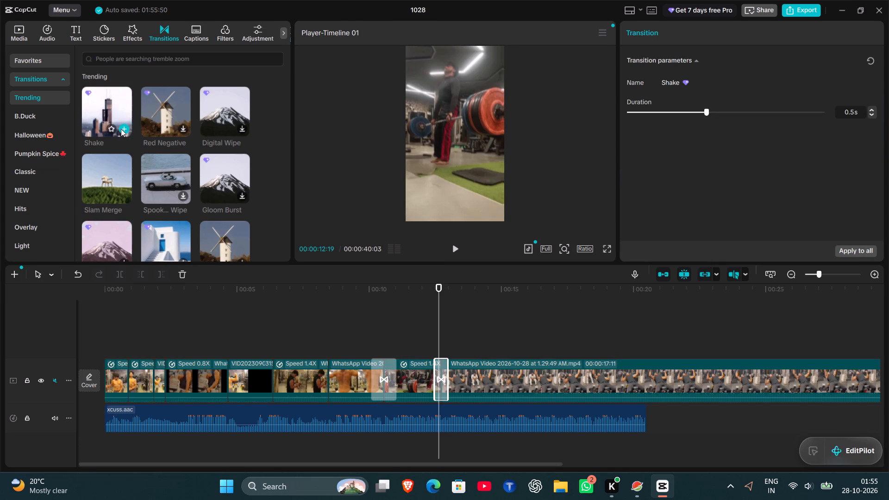
Play through the Shake transition, split the dumbbell press video at 00:00:15:01 and delete its portion before the cut.
click(427, 328)
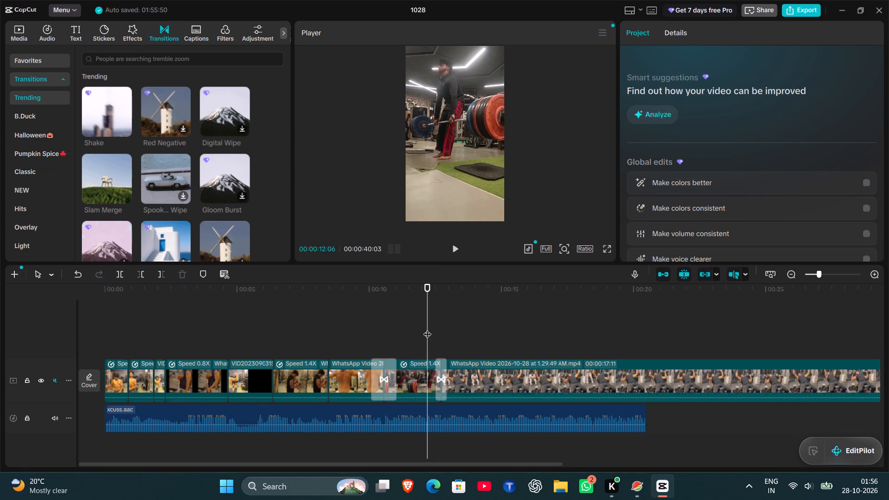
click(398, 328)
click(364, 326)
key(space)
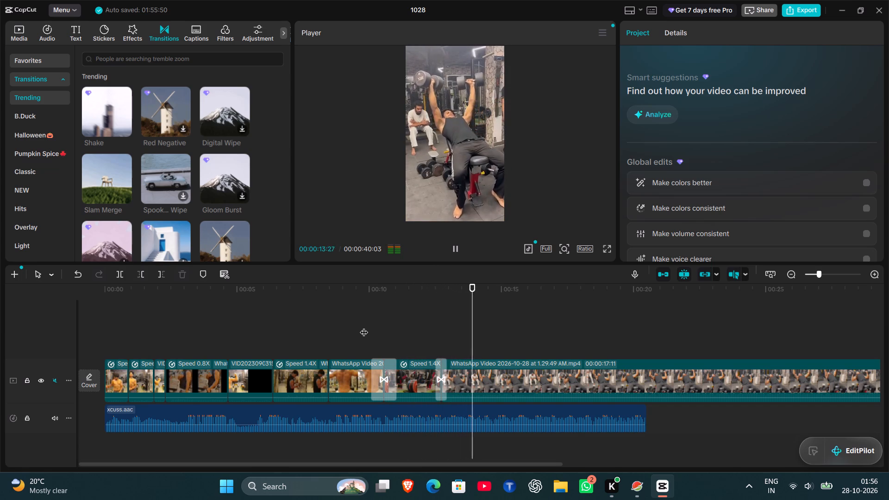
key(space)
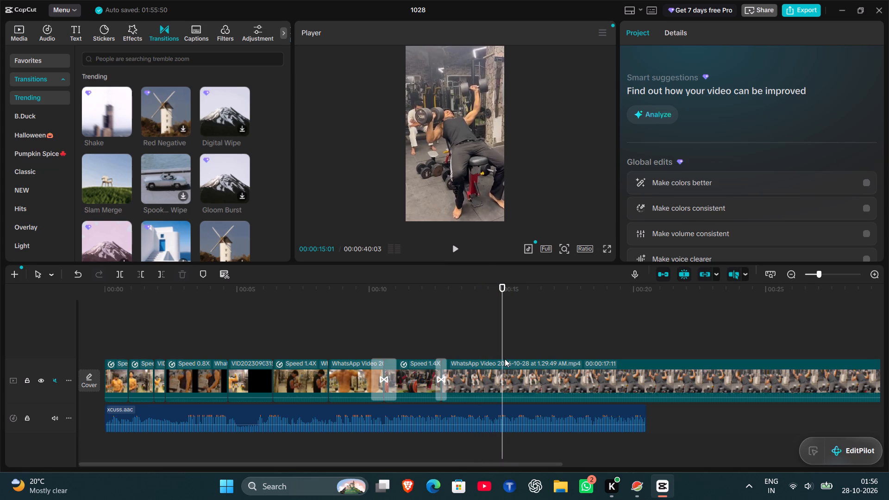
click(505, 359)
click(112, 275)
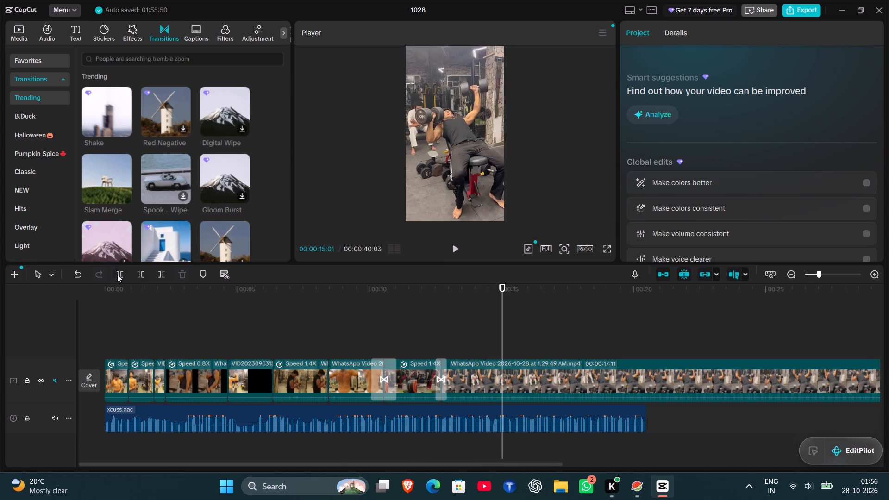
click(119, 274)
click(461, 375)
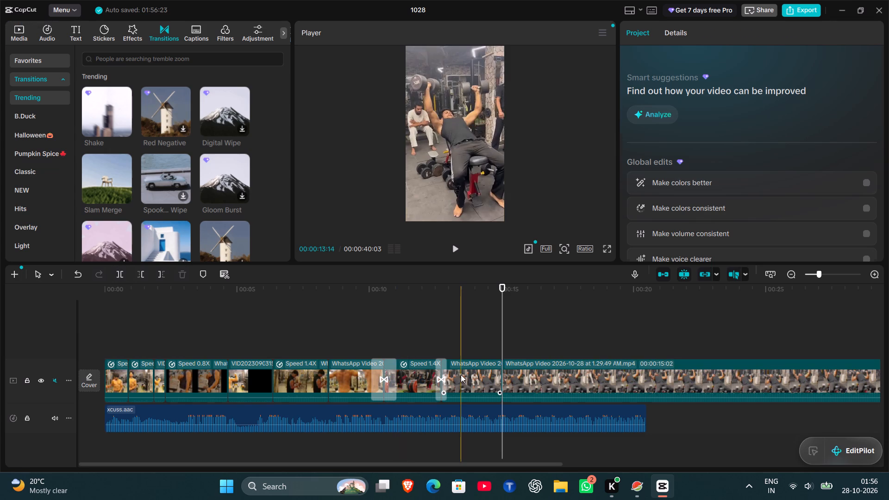
click(181, 274)
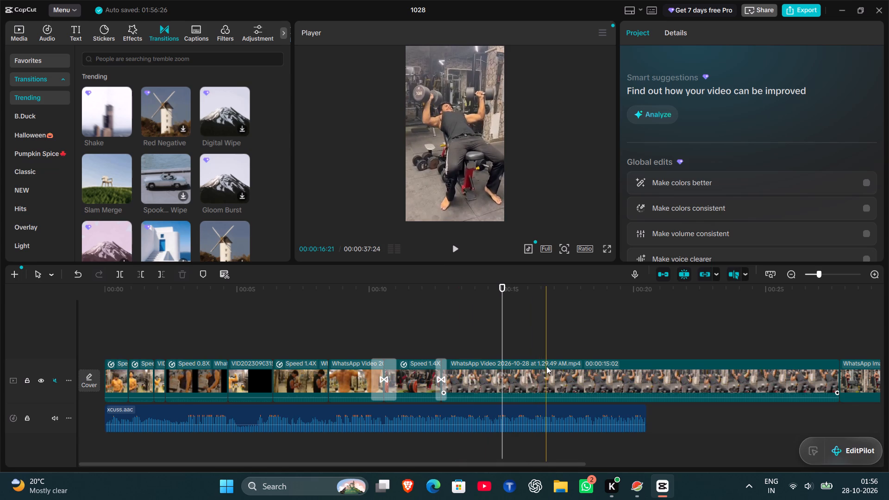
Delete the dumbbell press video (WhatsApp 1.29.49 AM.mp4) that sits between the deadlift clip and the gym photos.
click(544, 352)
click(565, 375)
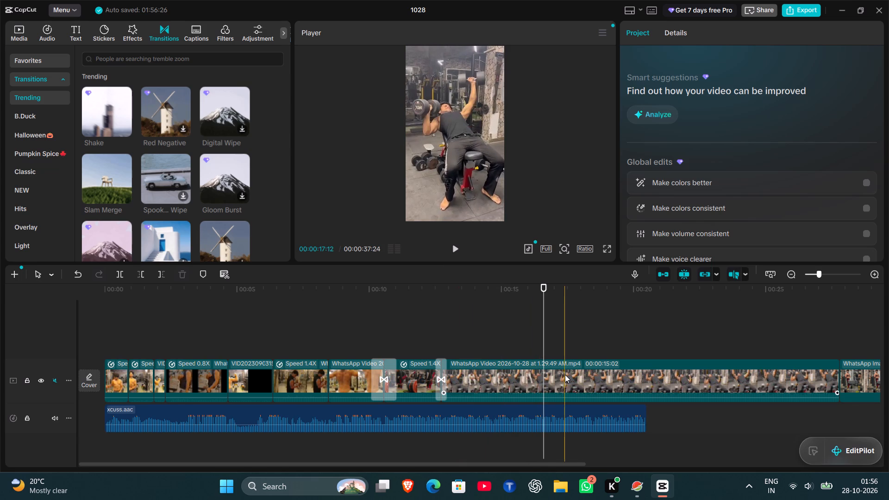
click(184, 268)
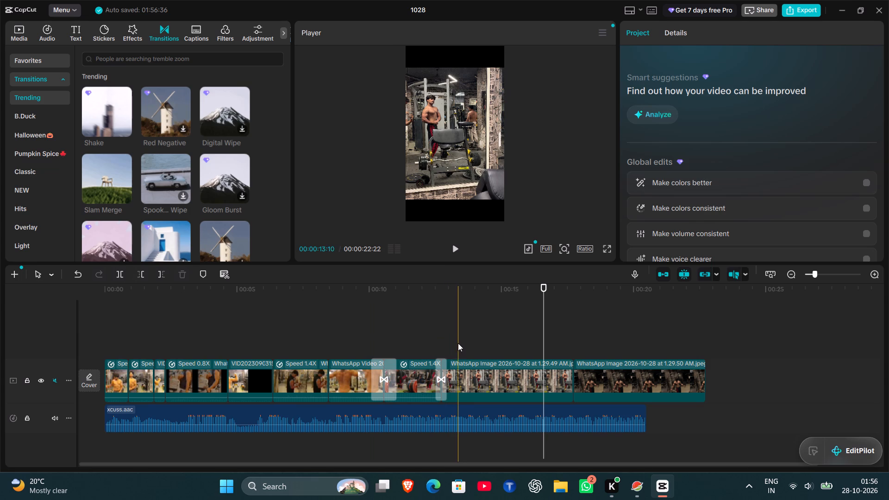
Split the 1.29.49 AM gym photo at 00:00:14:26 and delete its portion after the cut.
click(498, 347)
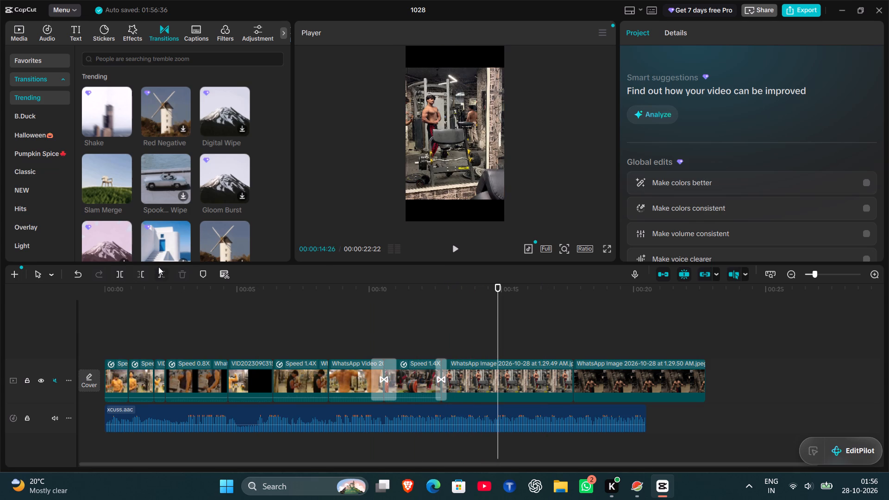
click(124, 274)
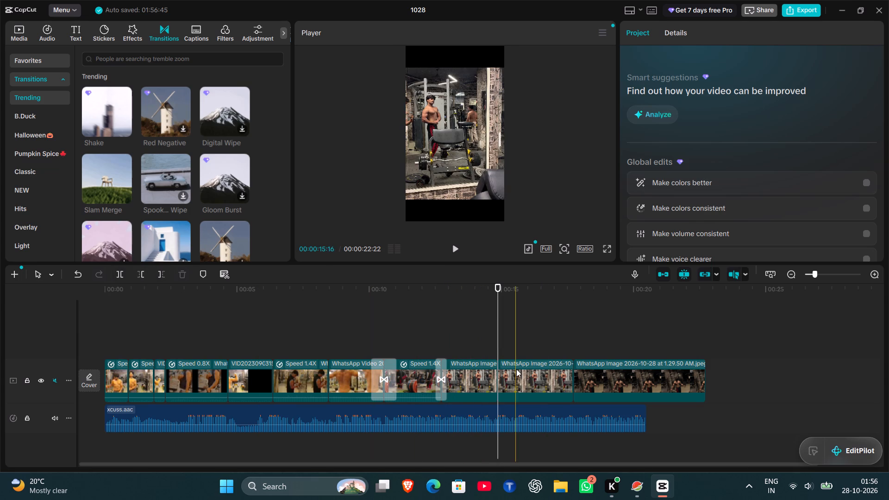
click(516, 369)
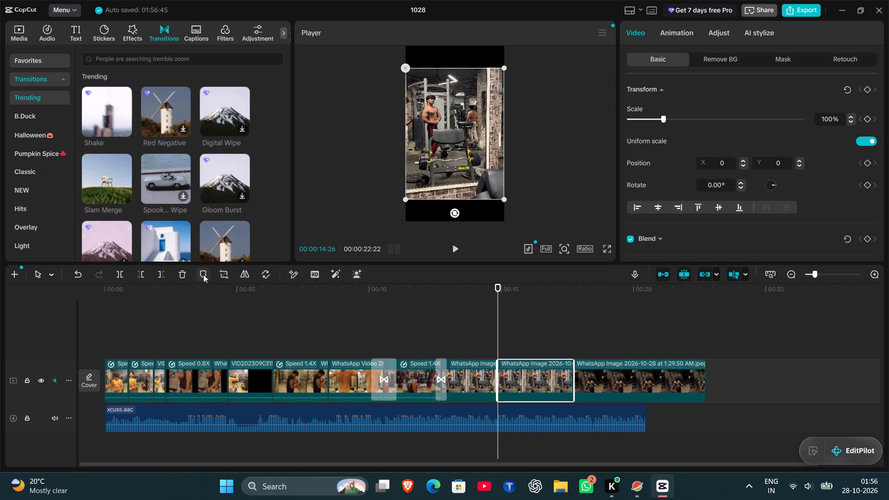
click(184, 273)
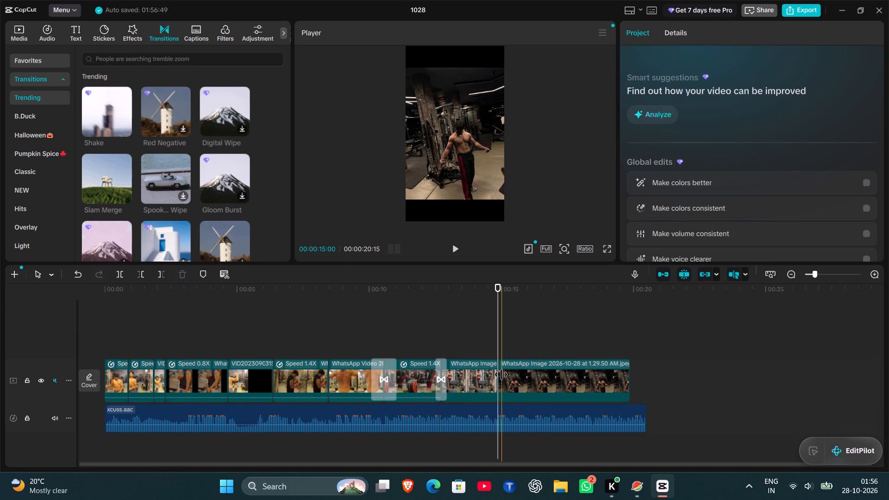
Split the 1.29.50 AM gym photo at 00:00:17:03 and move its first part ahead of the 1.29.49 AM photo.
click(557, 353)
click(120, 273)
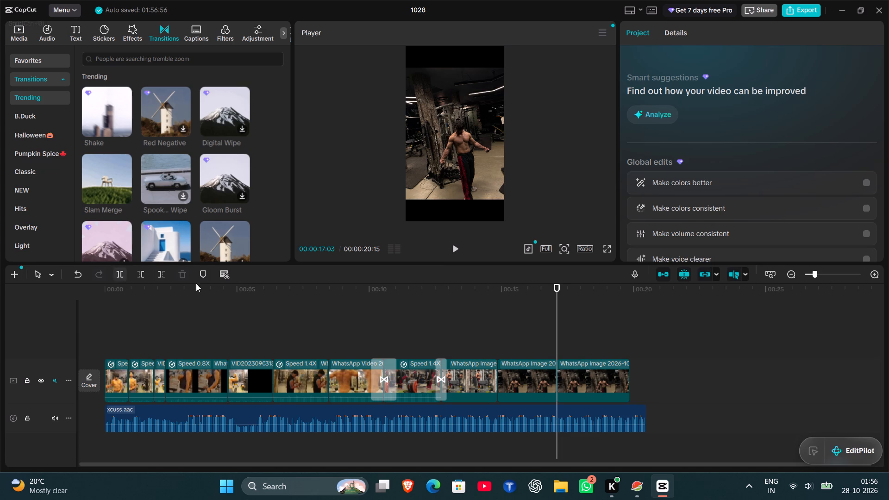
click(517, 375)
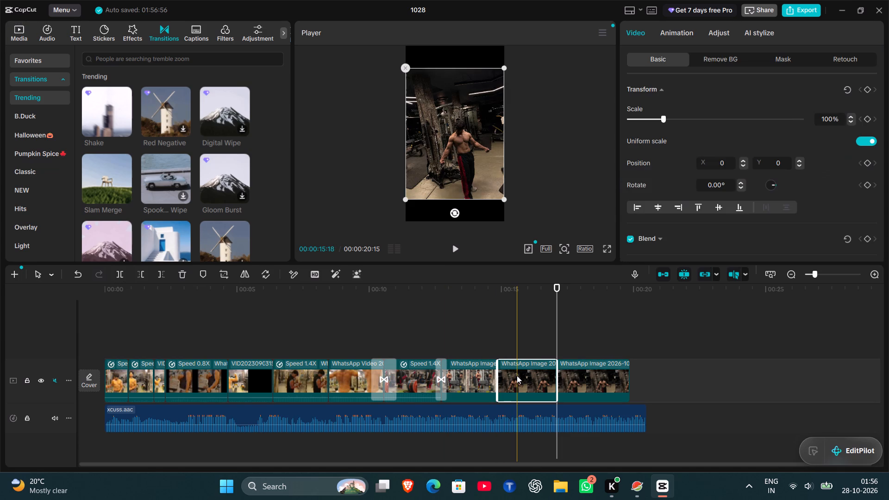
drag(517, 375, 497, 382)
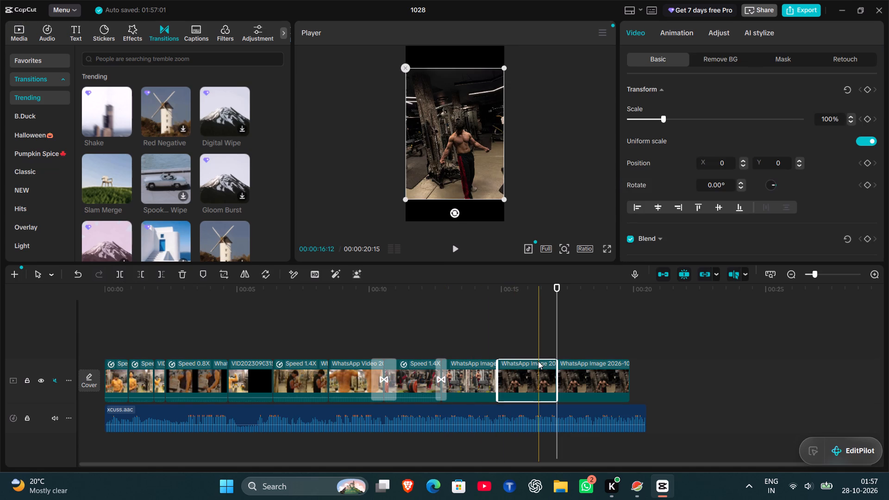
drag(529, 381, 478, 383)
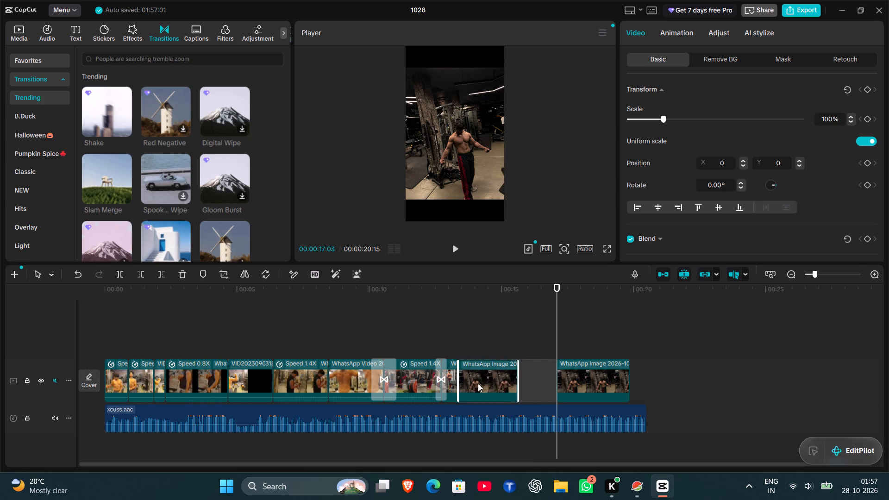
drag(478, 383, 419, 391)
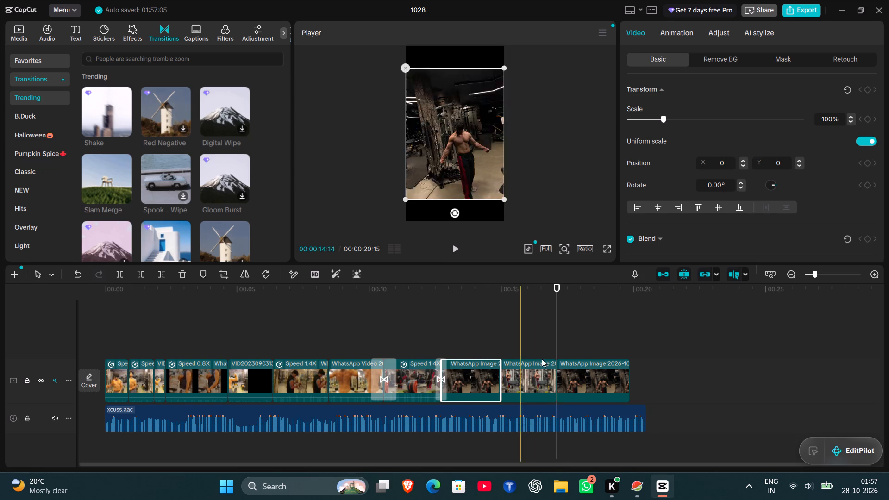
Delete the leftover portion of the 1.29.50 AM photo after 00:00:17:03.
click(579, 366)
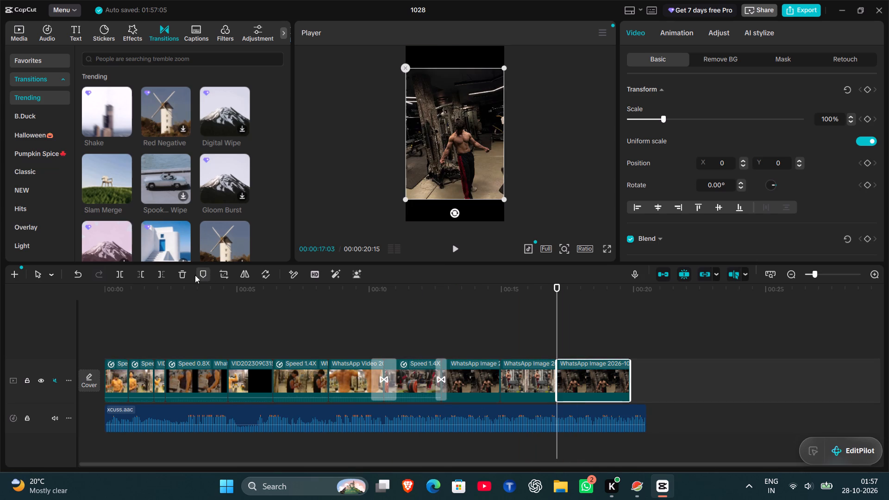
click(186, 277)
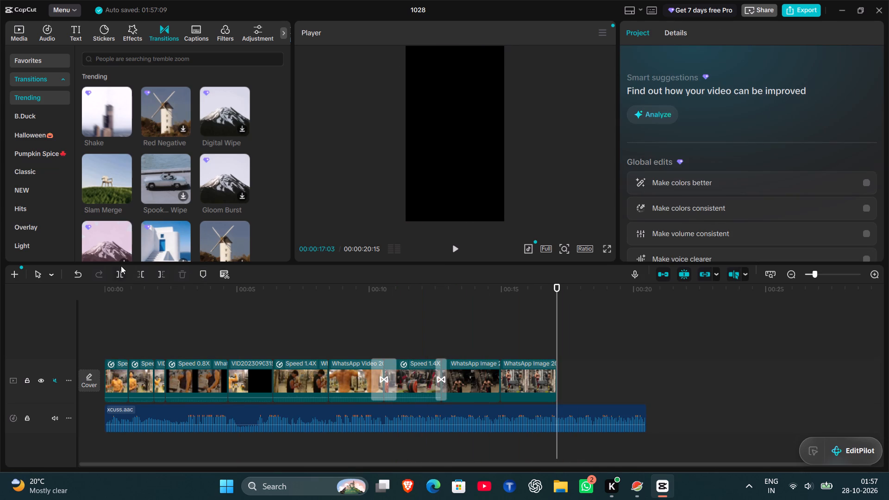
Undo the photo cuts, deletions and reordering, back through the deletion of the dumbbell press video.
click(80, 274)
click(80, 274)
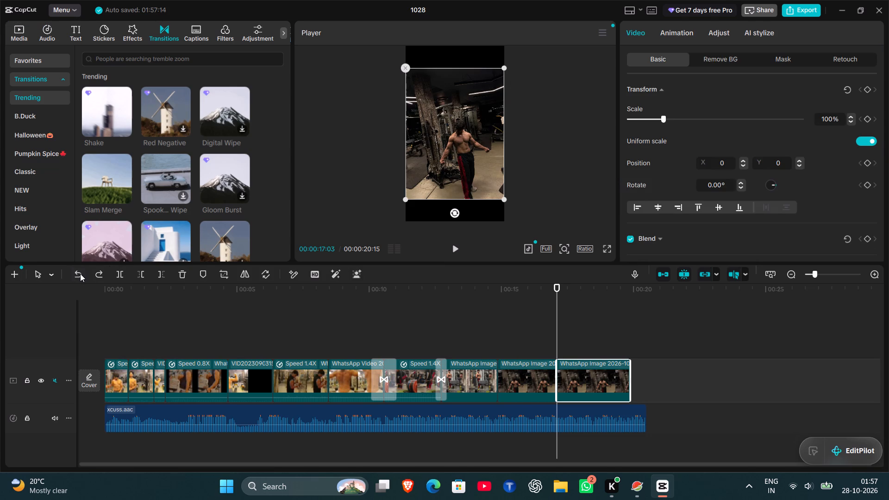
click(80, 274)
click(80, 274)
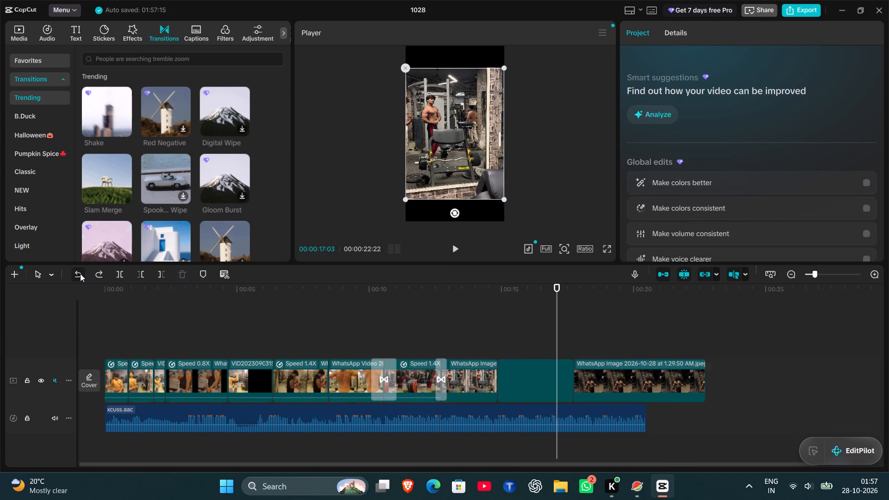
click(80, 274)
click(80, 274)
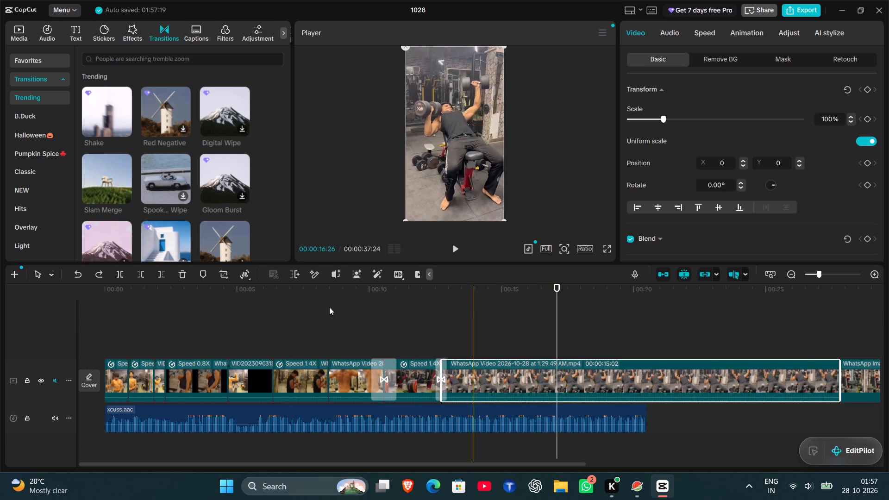
Split the dumbbell press video at 00:00:17:03.
click(122, 275)
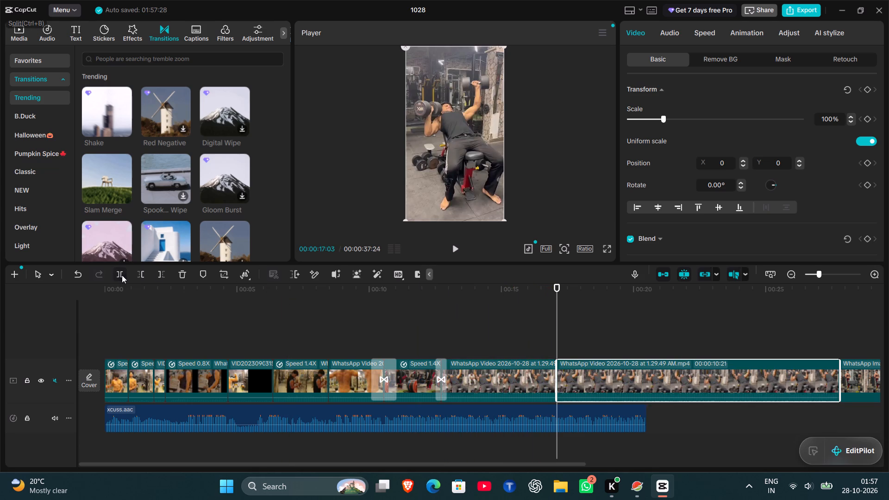
Delete the rest of the dumbbell press video after 00:00:17:03.
click(182, 275)
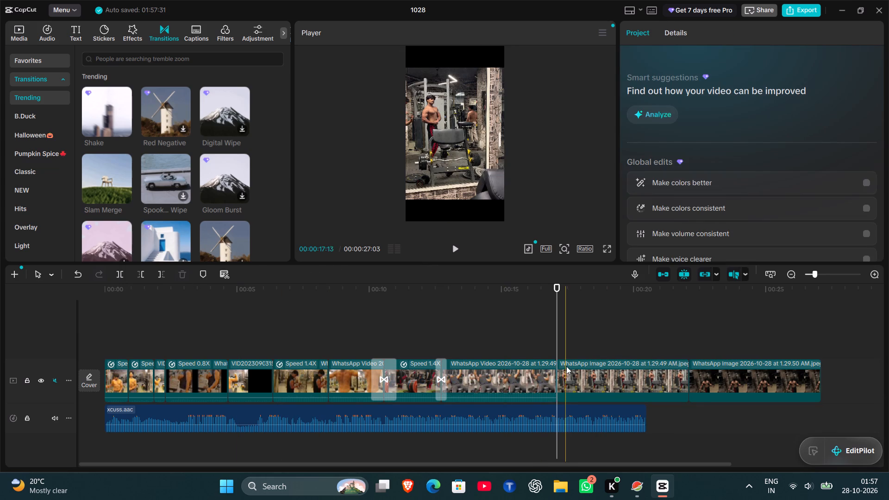
Split the 1.29.49 AM gym photo at 00:00:19:13 and delete the part after the cut.
click(618, 344)
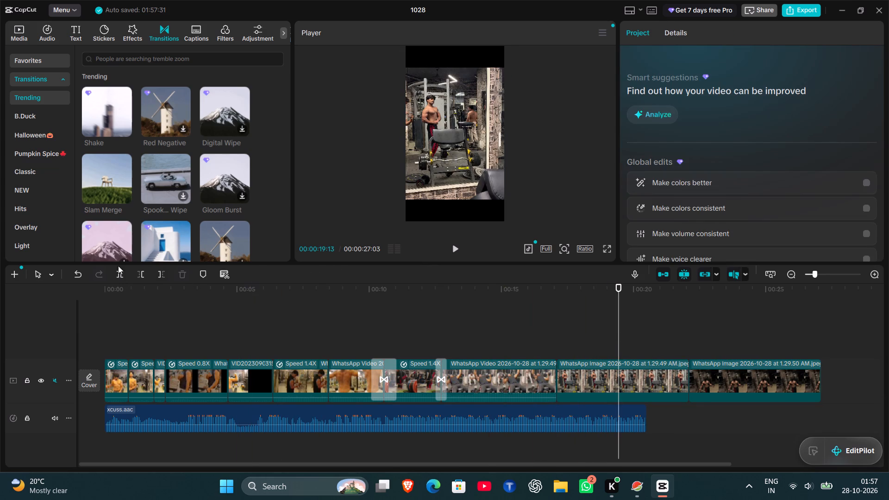
click(117, 271)
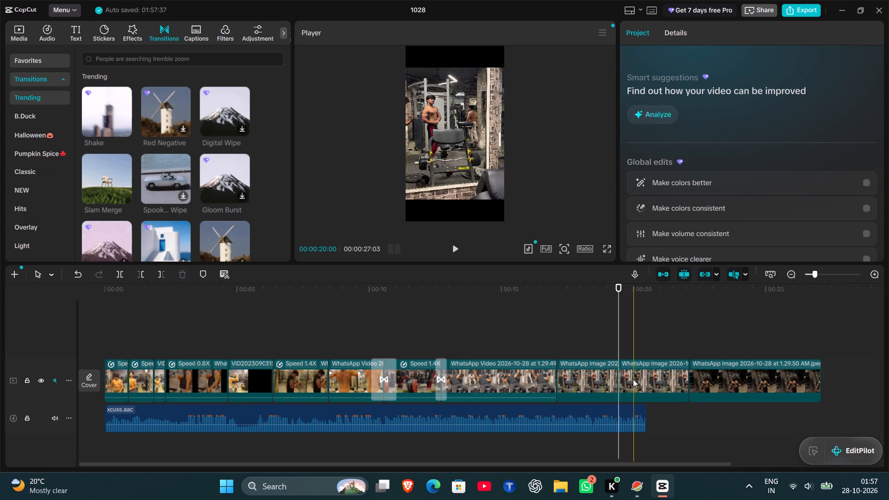
click(633, 379)
click(183, 275)
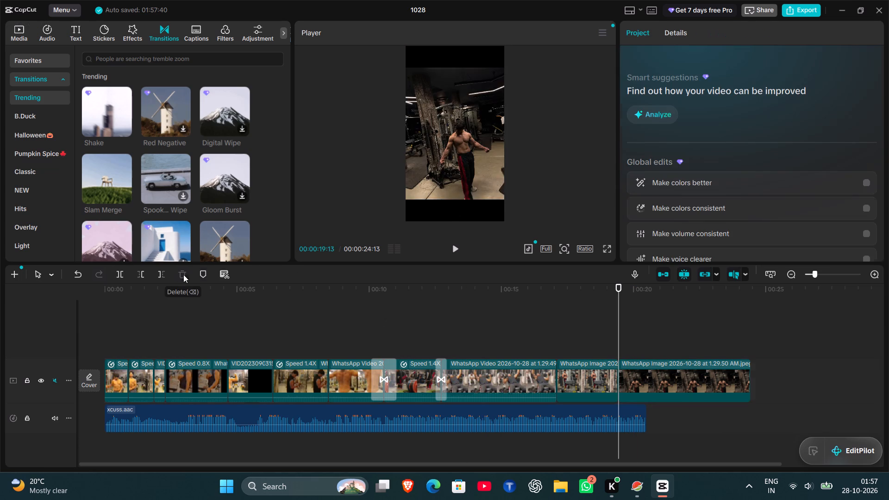
Split the final 1.29.50 AM gym photo at 00:00:21:06 and delete the part after the cut.
click(659, 354)
click(666, 354)
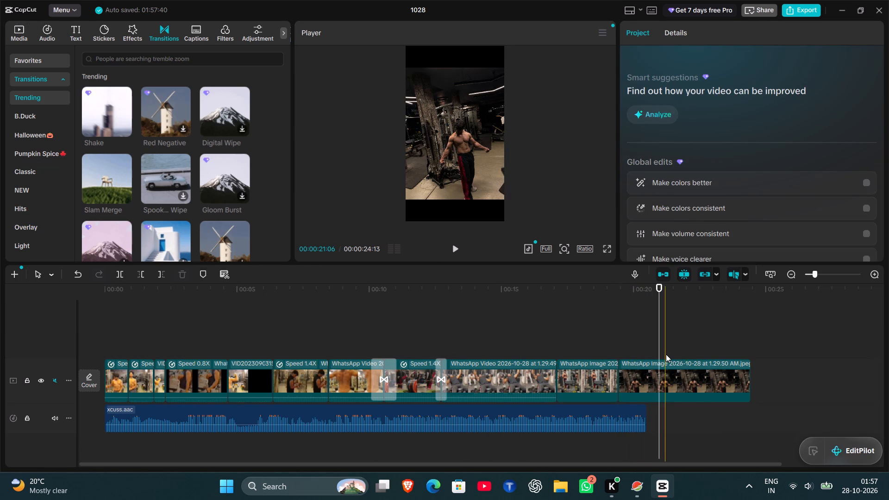
click(116, 275)
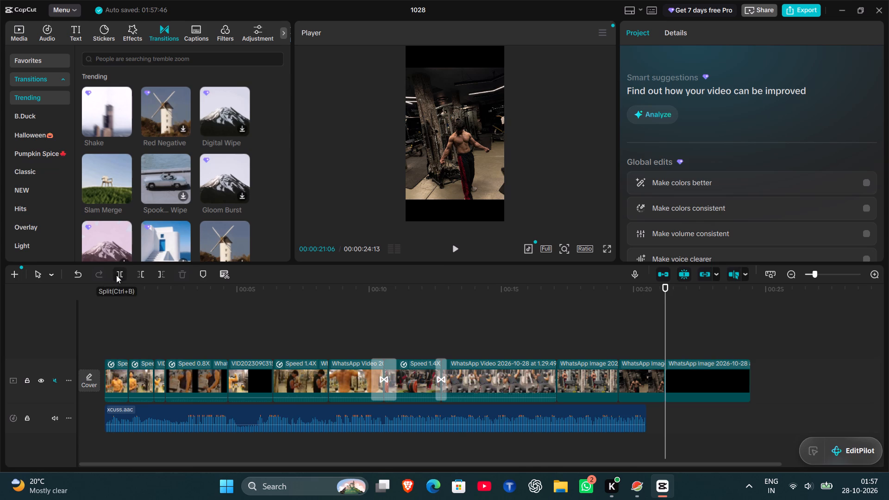
click(694, 374)
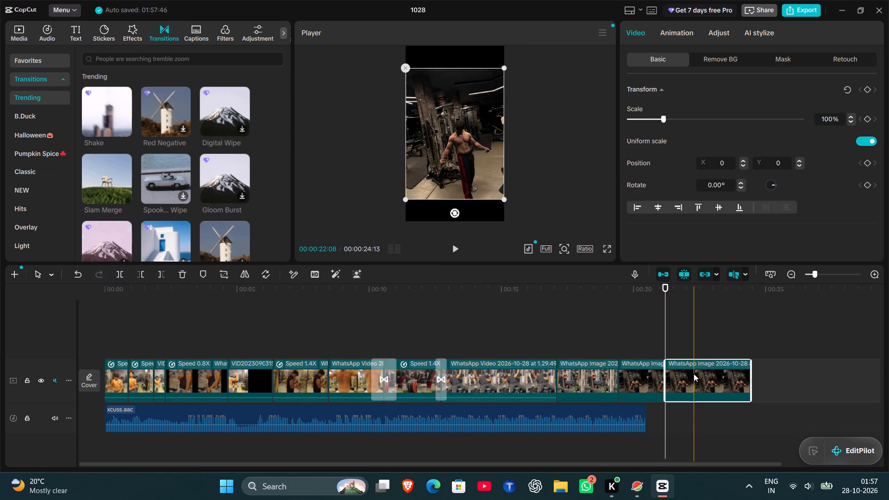
click(183, 274)
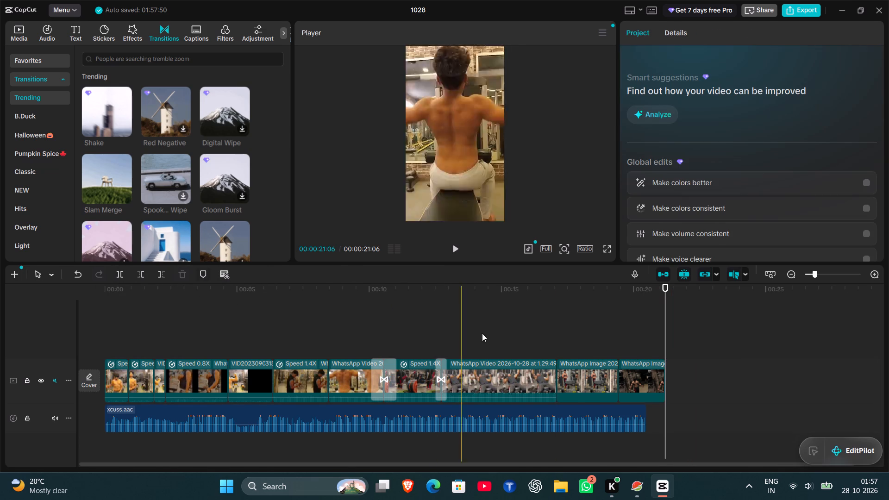
Move the 1.29.49 AM gym photo ahead of the dumbbell press video, directly after the deadlift clip.
drag(576, 381, 476, 384)
click(539, 324)
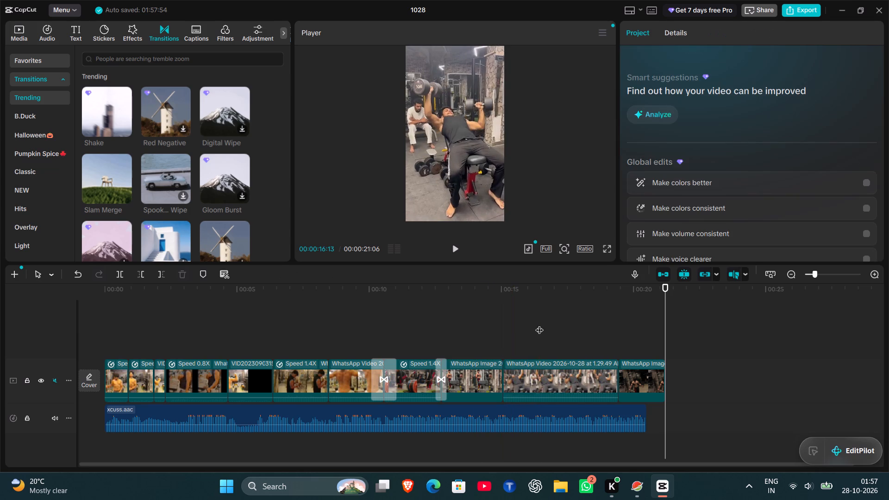
Play the montage from the beginning into the dumbbell press video to review the rearranged sequence.
click(106, 330)
key(space)
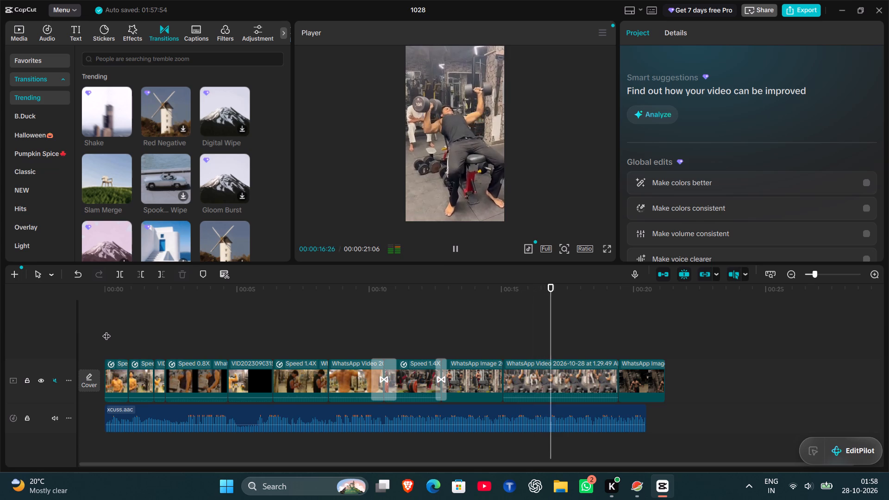
click(365, 338)
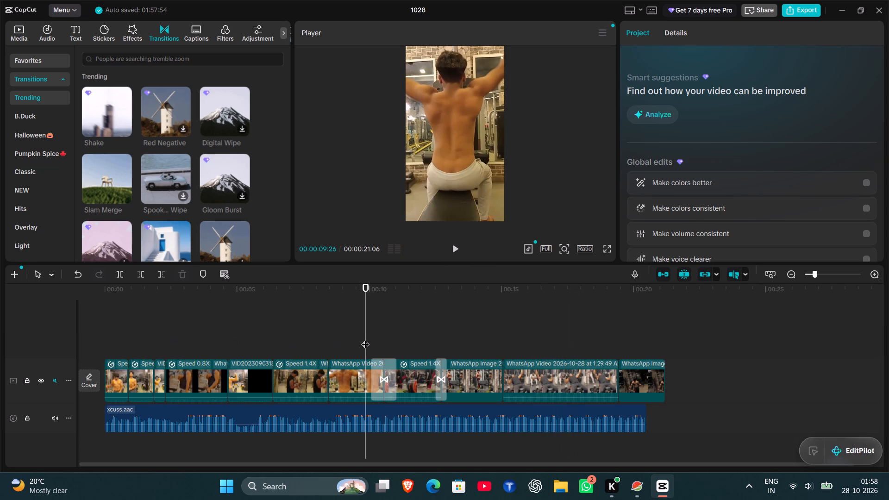
Add the Shake transition at 00:00:15:02 between the 1.29.49 AM gym photo and the dumbbell press video.
click(503, 337)
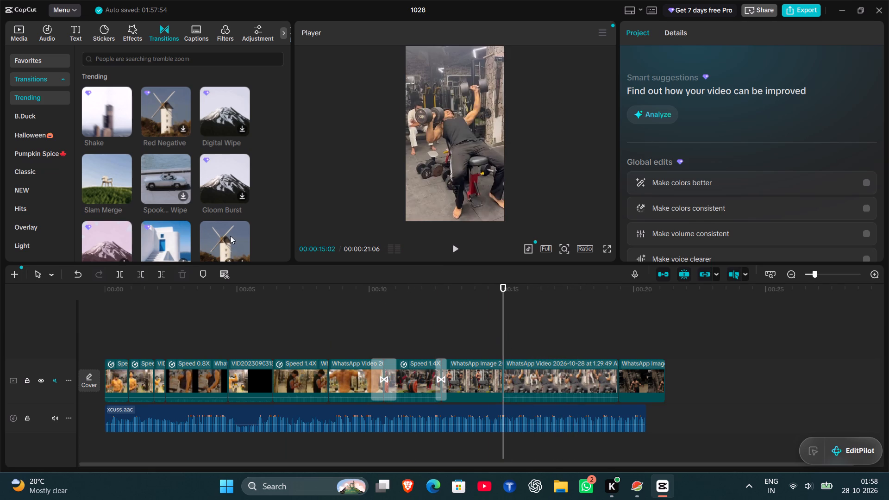
scroll(231, 237, down, 1)
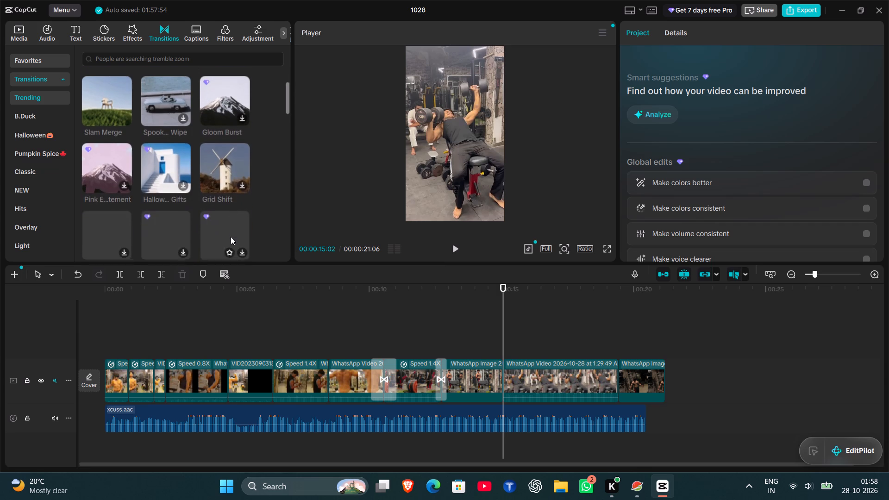
scroll(163, 180, up, 1)
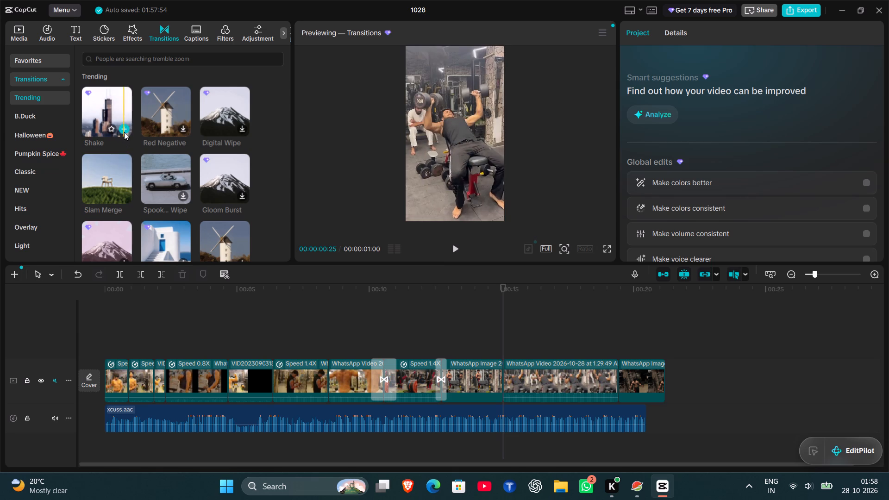
click(124, 131)
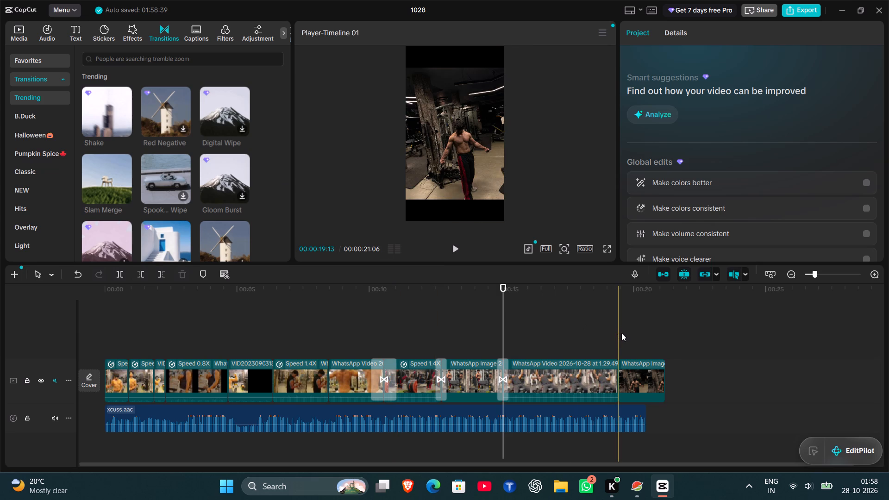
Speed up the dumbbell press clip to about 1.6x.
click(591, 362)
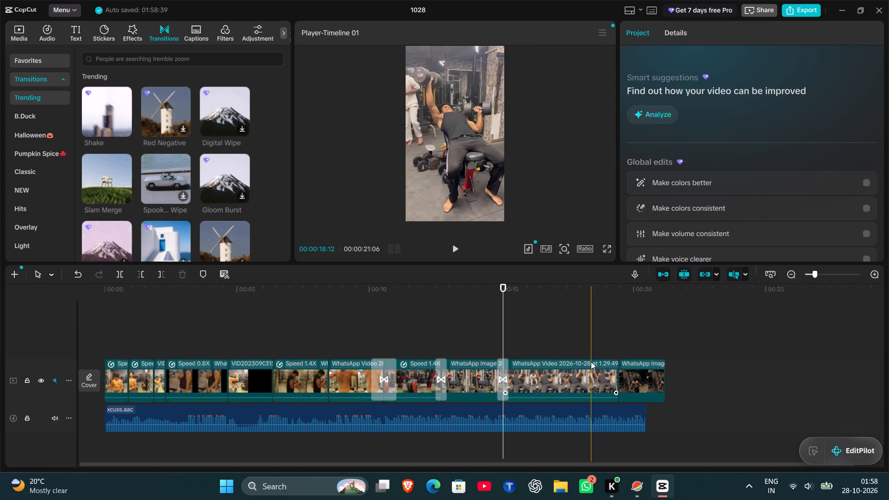
click(711, 33)
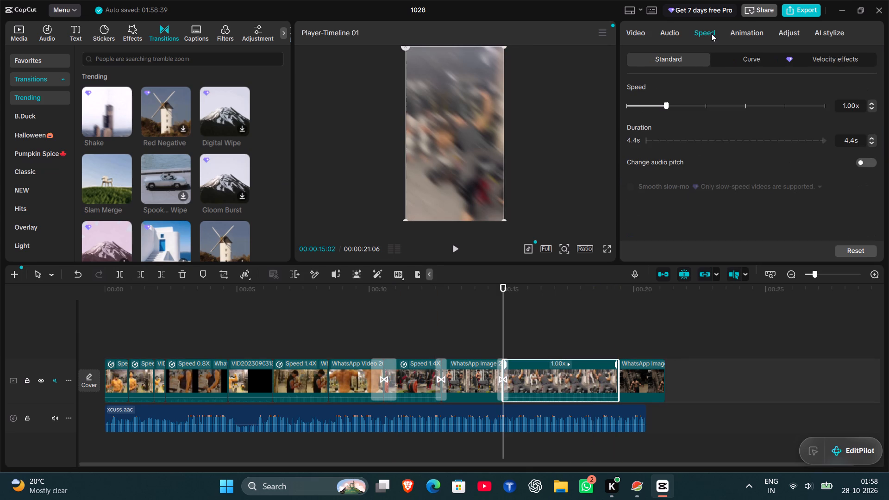
click(705, 103)
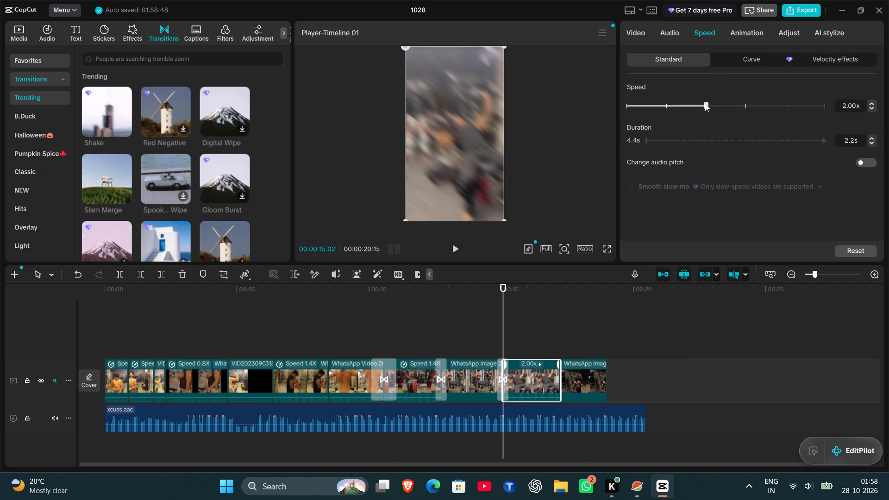
click(694, 104)
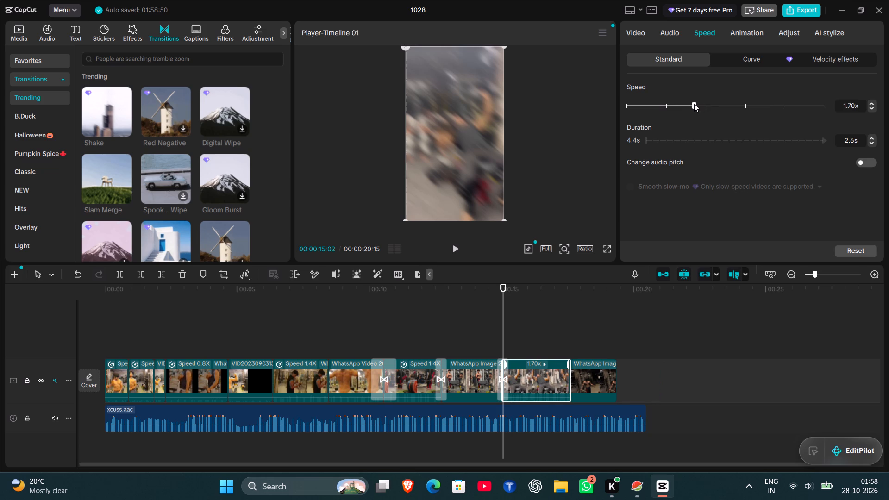
click(688, 104)
click(714, 322)
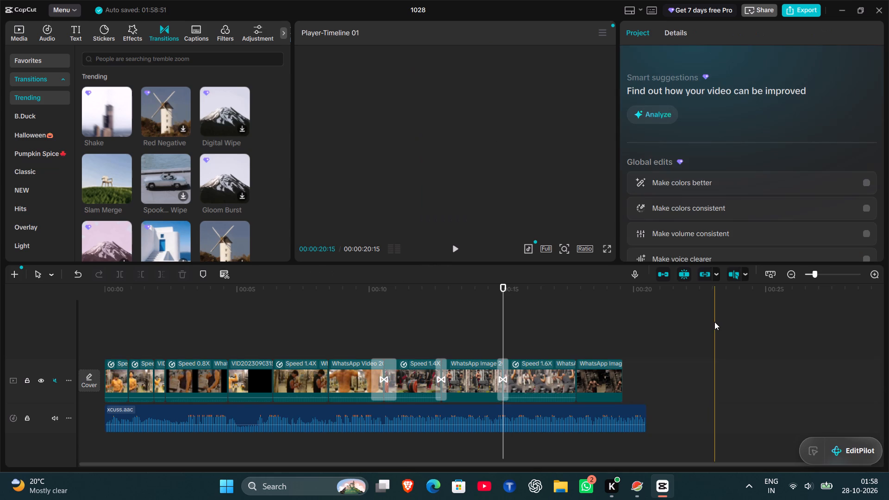
Play the montage from about 00:00:08:14 to the end to review the transitions and the sped-up dumbbell press.
click(244, 346)
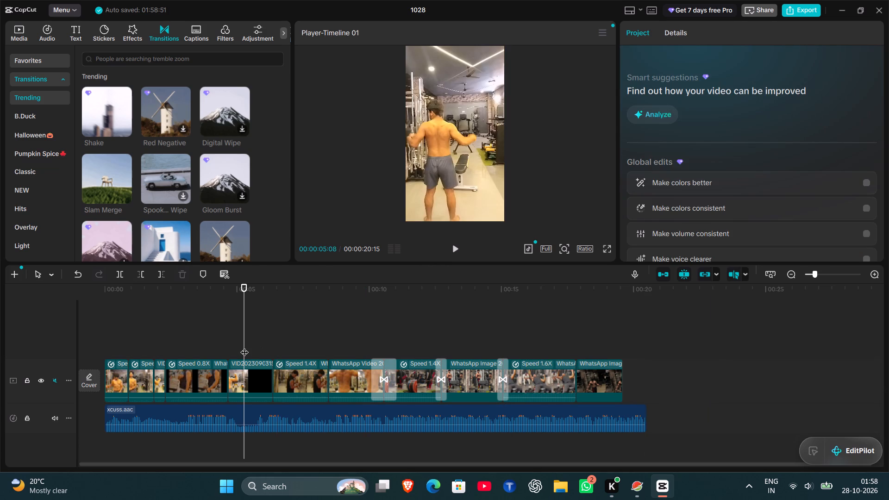
click(332, 318)
key(space)
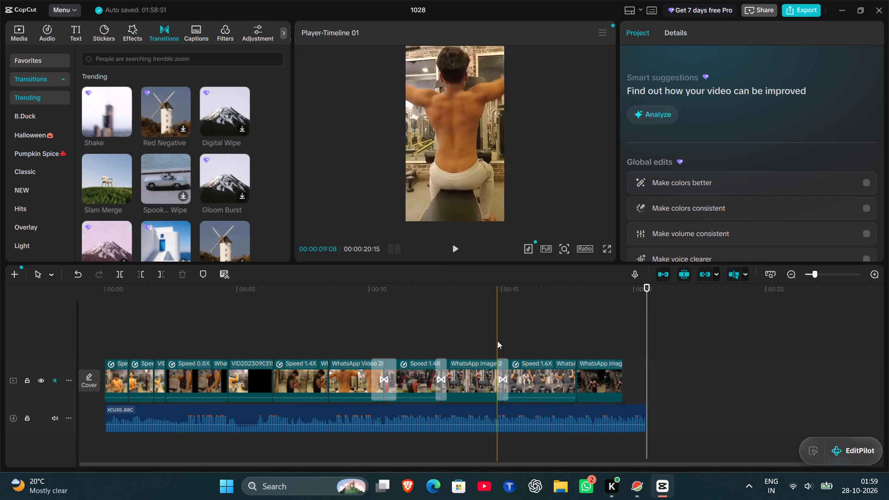
Split the xcuss.aac music at 00:00:19:18, where the last photo ends, and delete the leftover audio.
click(625, 411)
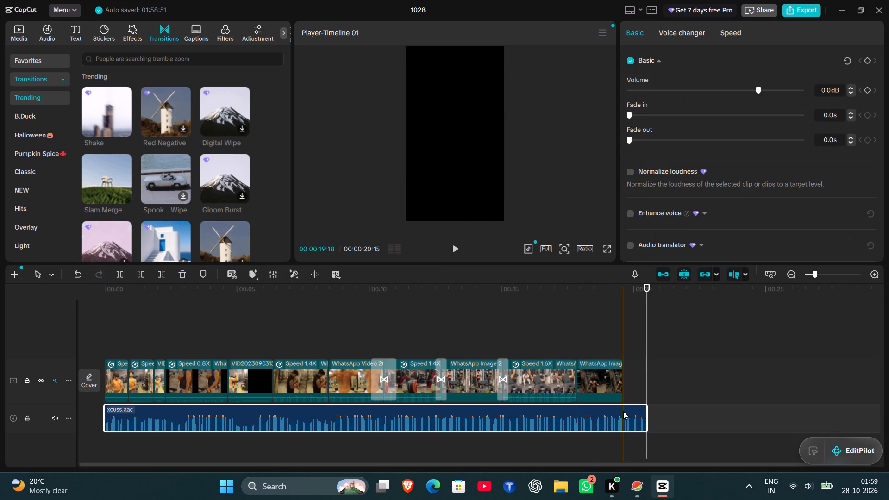
click(622, 411)
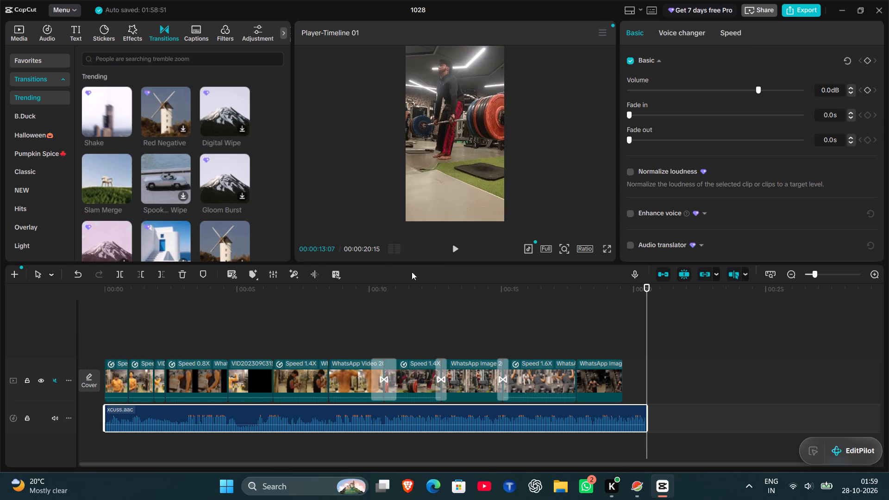
click(624, 366)
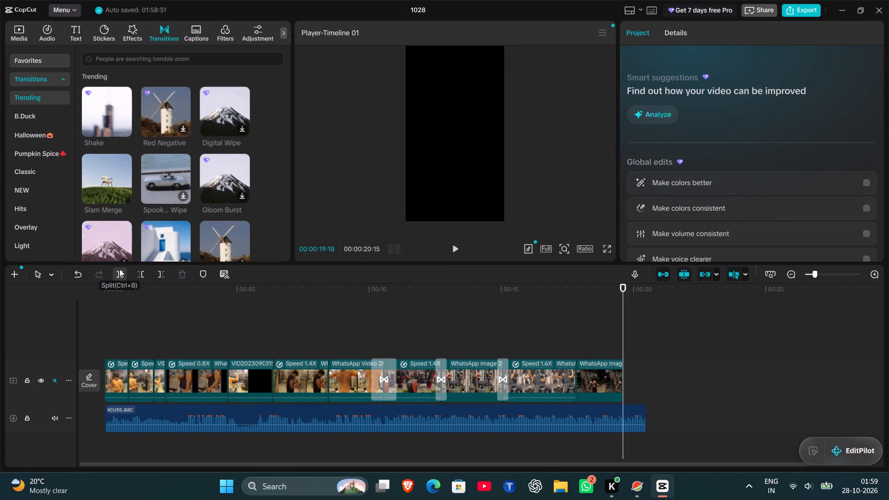
click(290, 412)
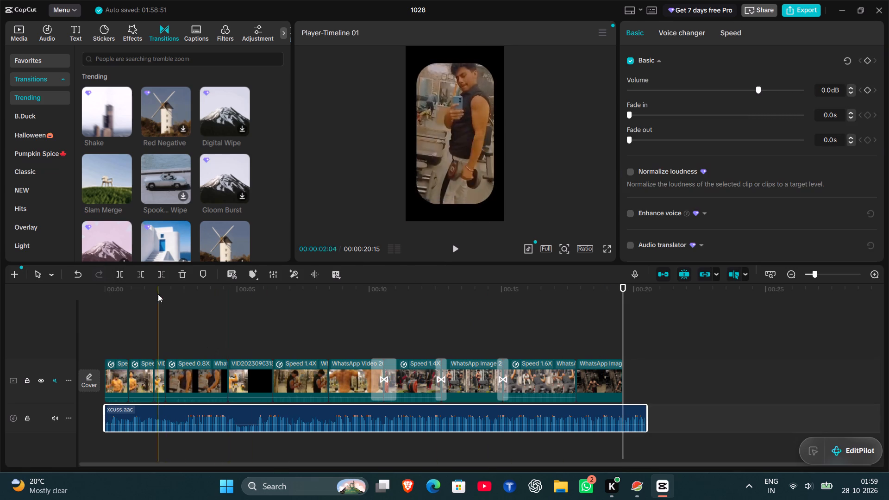
click(122, 271)
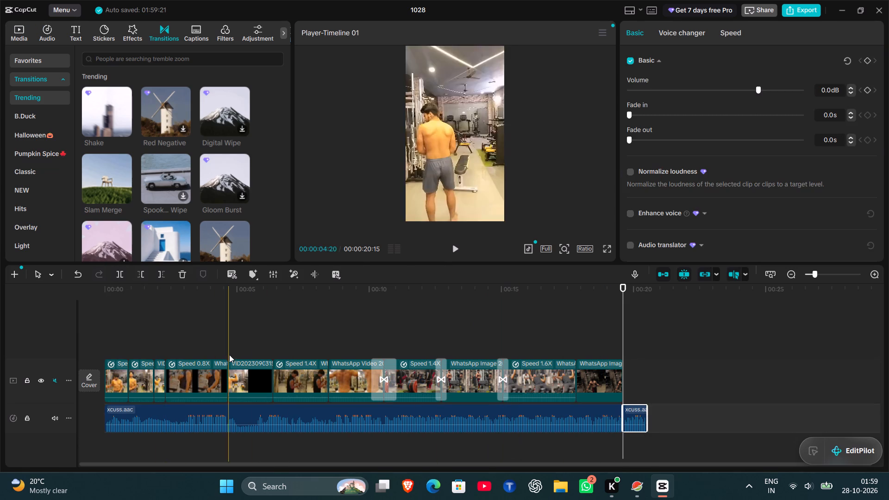
click(188, 275)
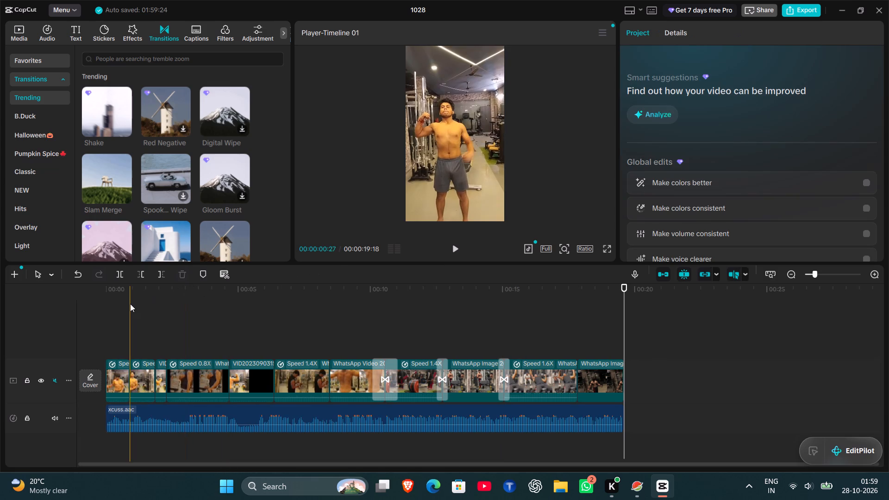
Play the whole montage from near the beginning to the end with the shortened music.
click(115, 308)
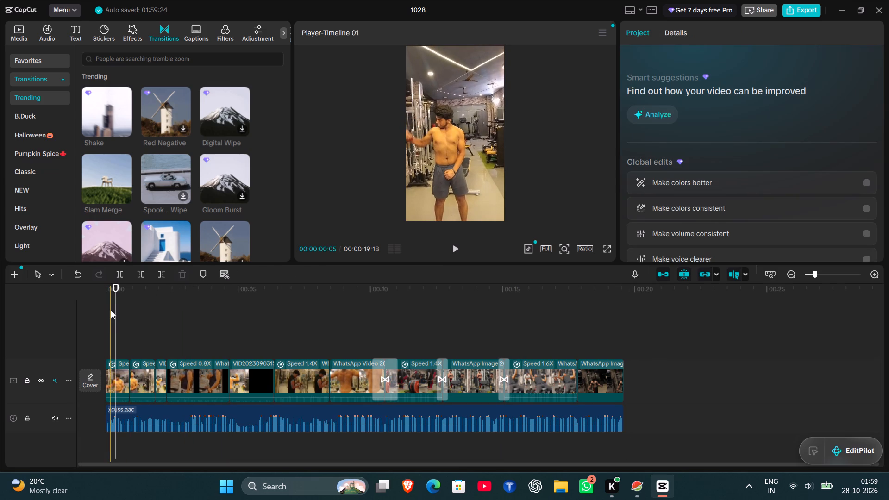
click(111, 310)
key(space)
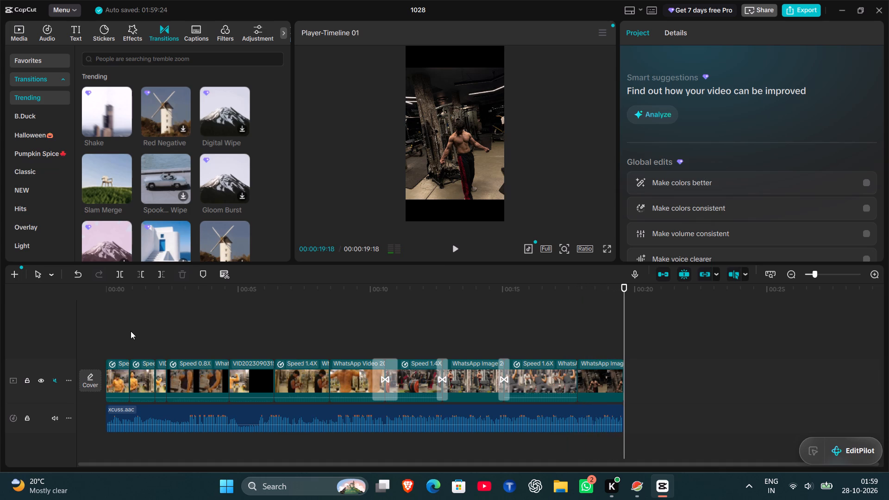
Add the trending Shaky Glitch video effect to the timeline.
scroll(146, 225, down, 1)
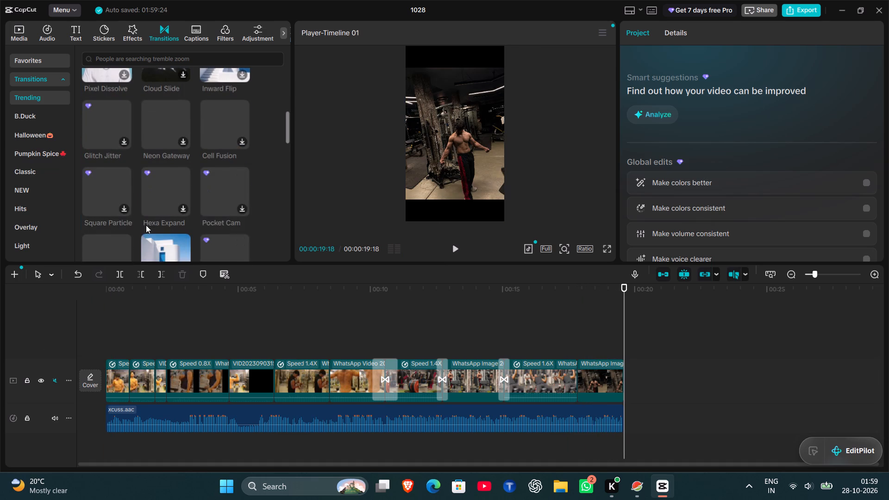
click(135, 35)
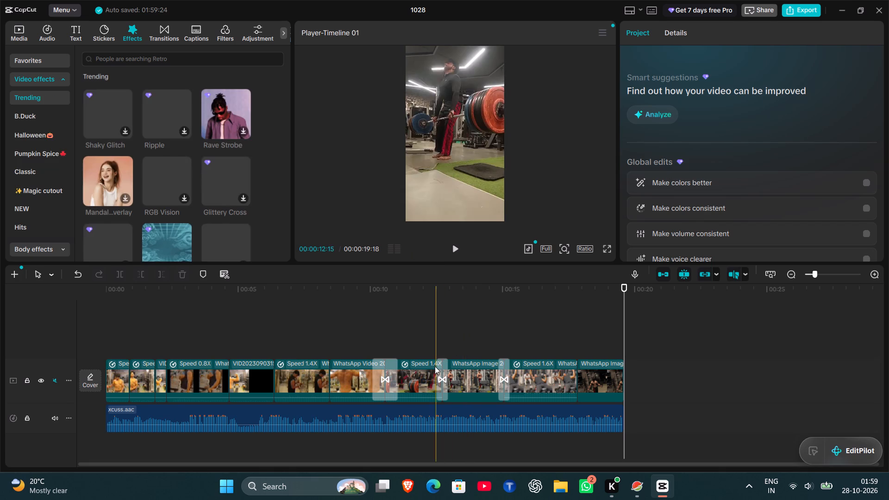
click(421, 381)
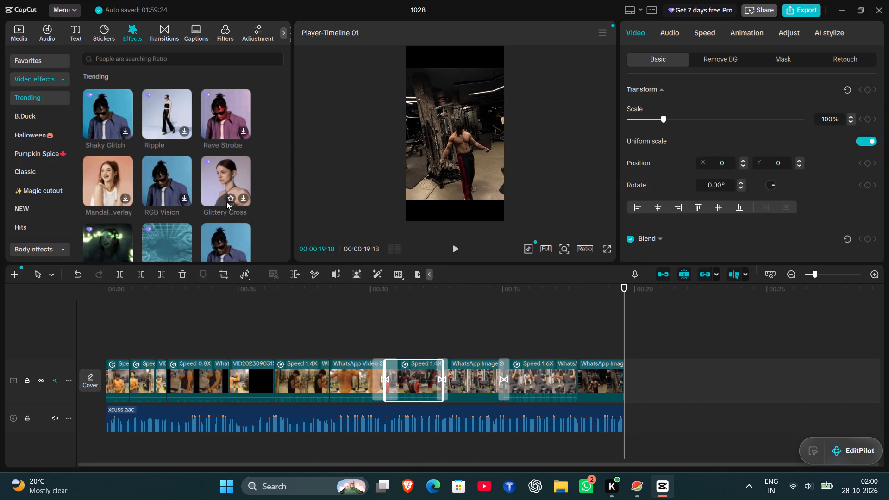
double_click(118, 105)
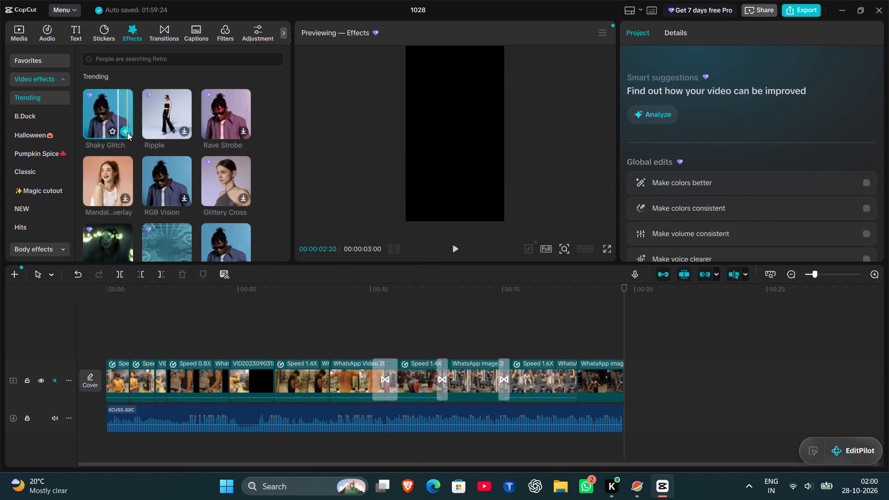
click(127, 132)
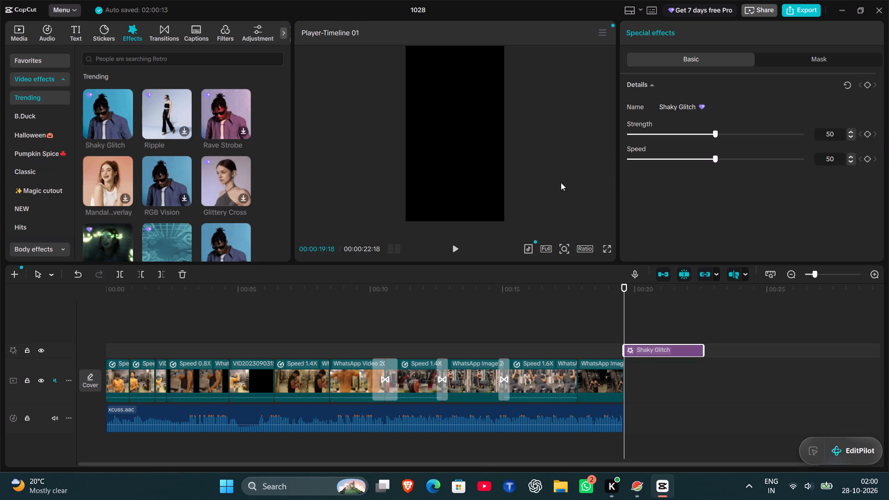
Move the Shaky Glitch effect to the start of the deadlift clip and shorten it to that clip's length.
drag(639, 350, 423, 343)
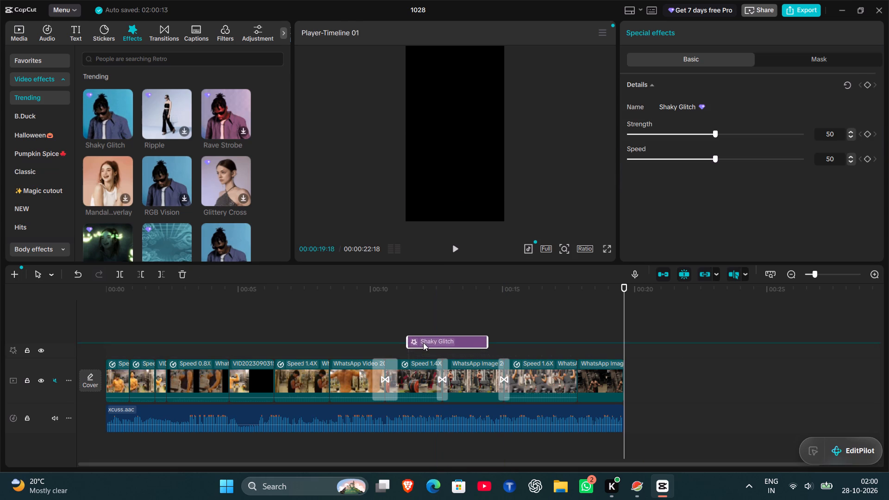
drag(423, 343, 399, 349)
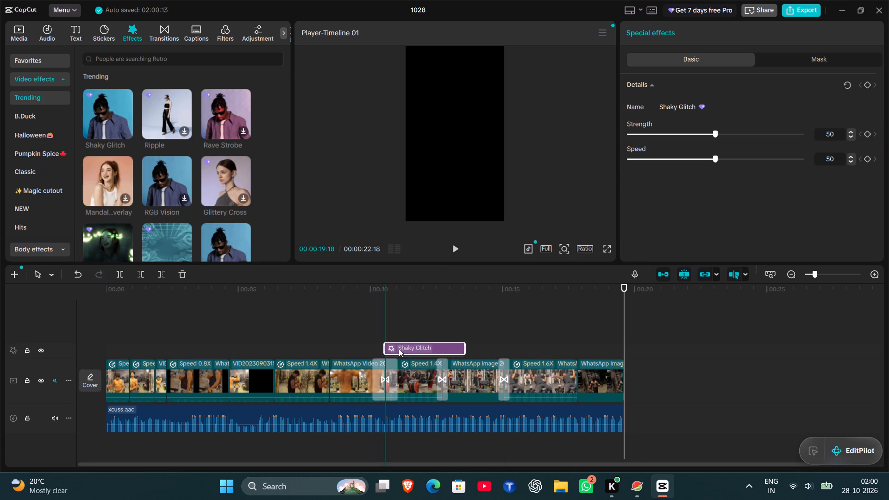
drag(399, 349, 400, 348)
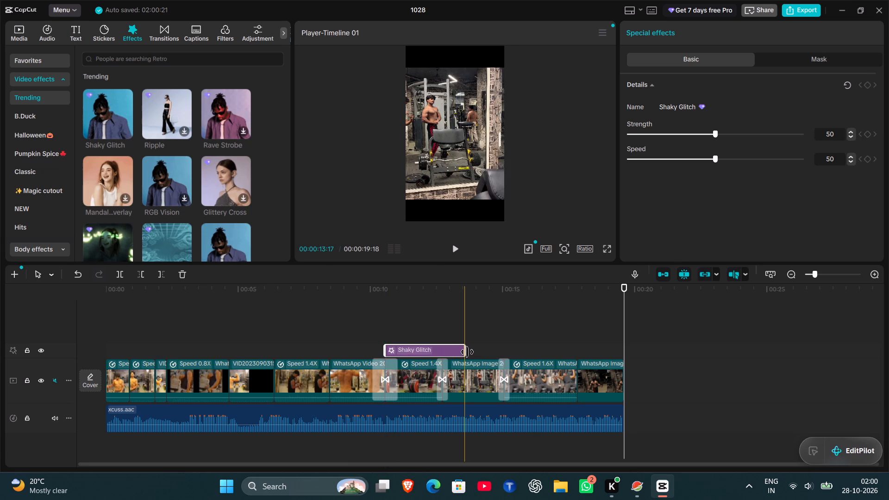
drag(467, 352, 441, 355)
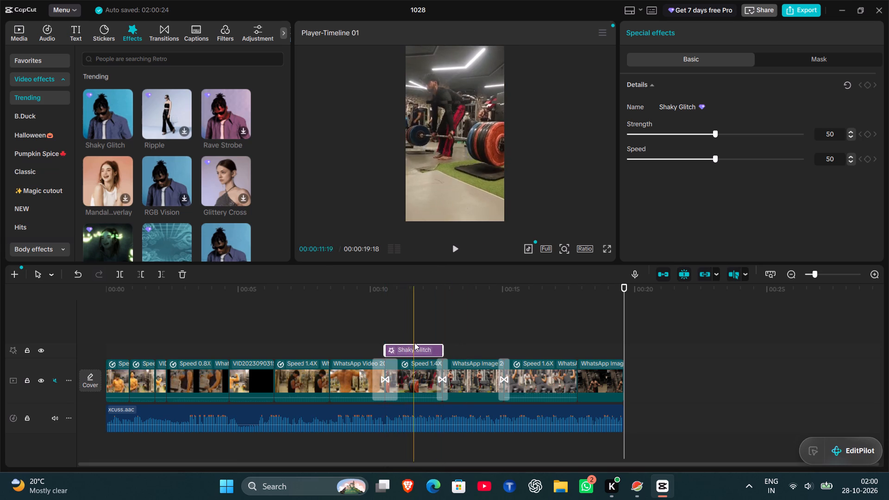
Play the montage from about 00:00:10:02 to preview Shaky Glitch on the deadlift clip.
click(369, 330)
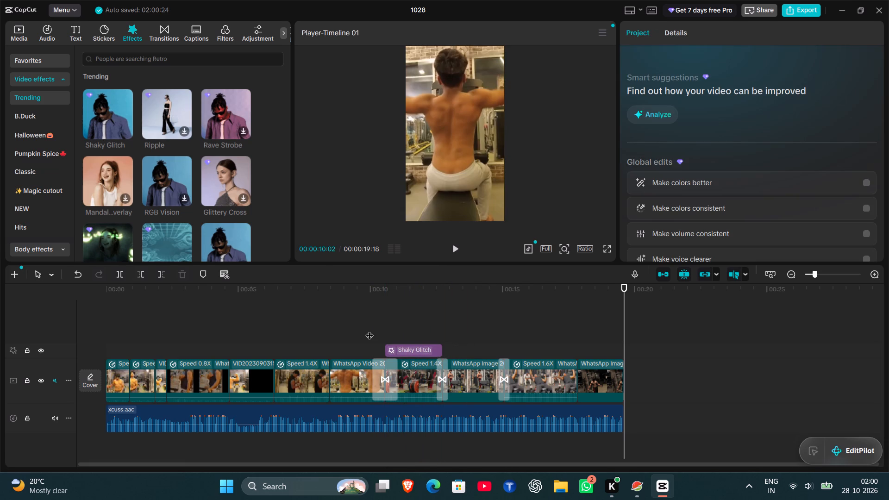
key(space)
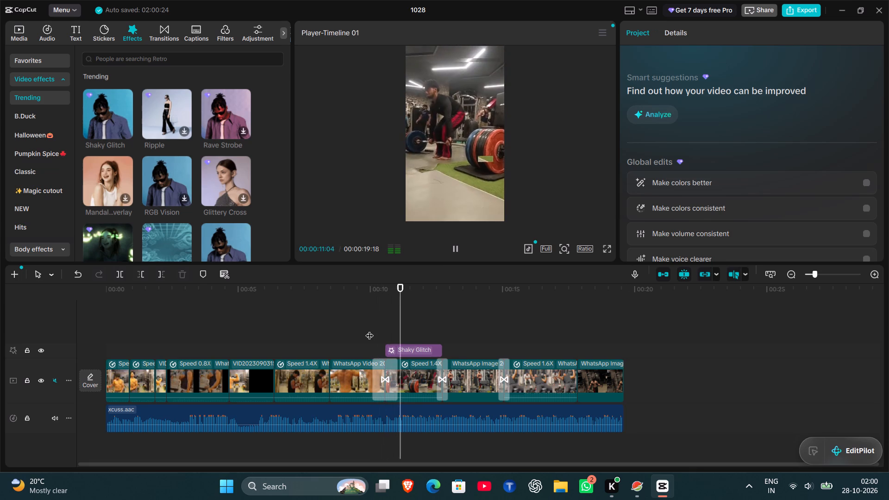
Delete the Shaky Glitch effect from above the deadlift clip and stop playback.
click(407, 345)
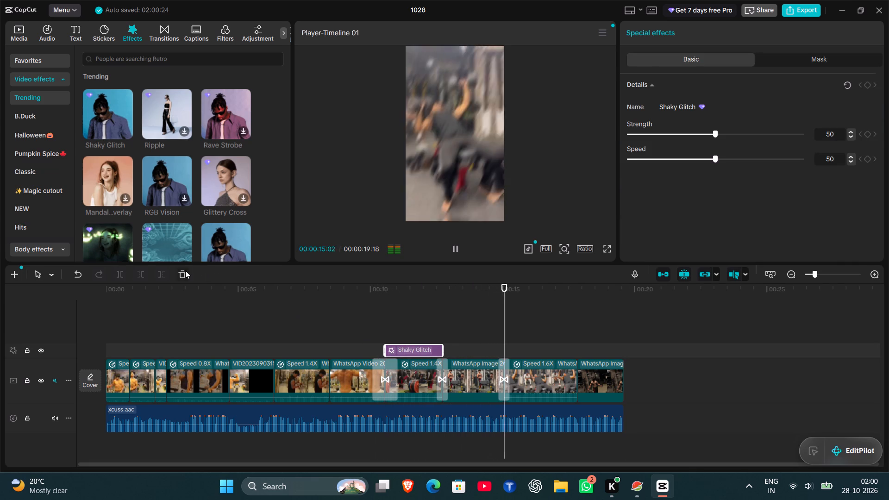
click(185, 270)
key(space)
Place the playhead at 00:00:05:00 and look through the trending video effects for an alternative.
click(238, 317)
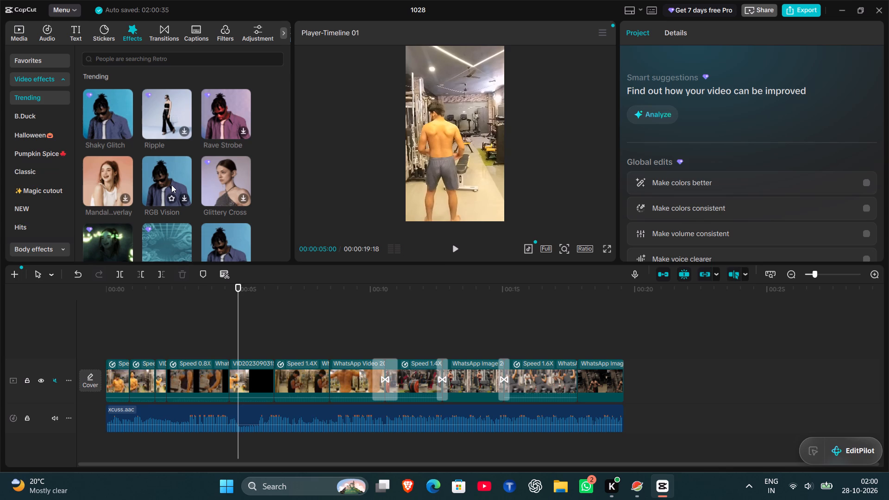
scroll(171, 185, down, 1)
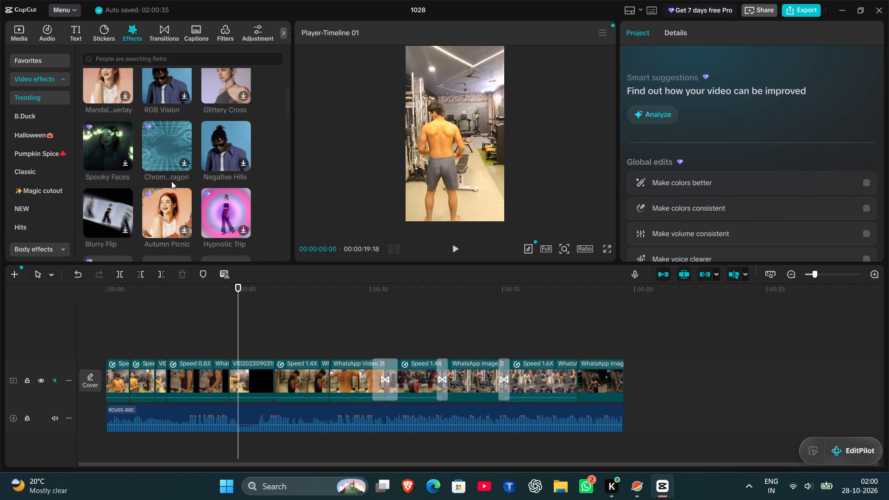
scroll(172, 231, down, 1)
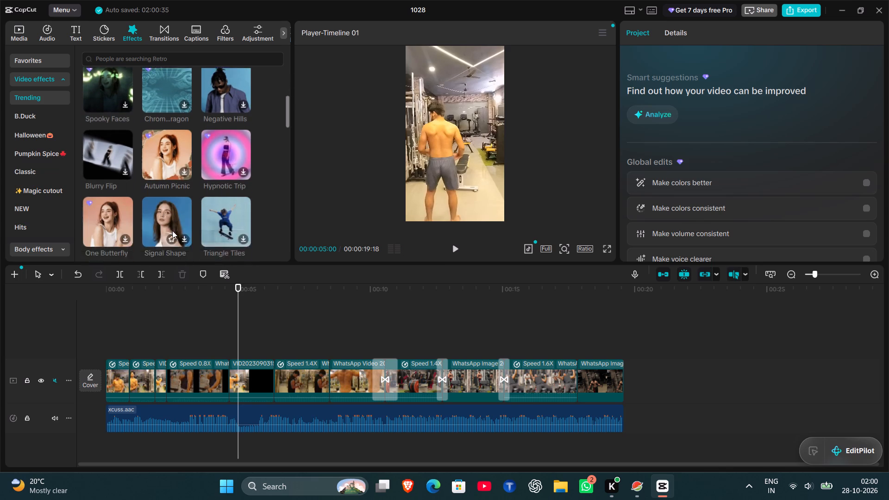
scroll(172, 231, down, 1)
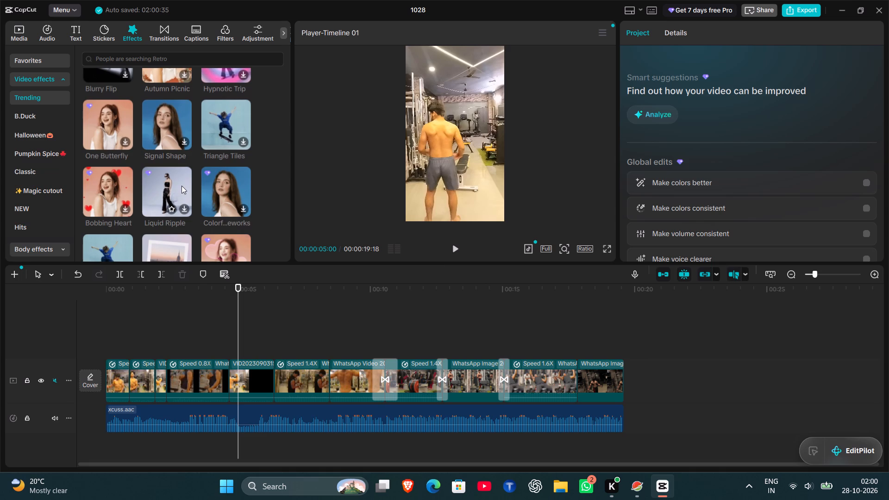
scroll(182, 186, down, 2)
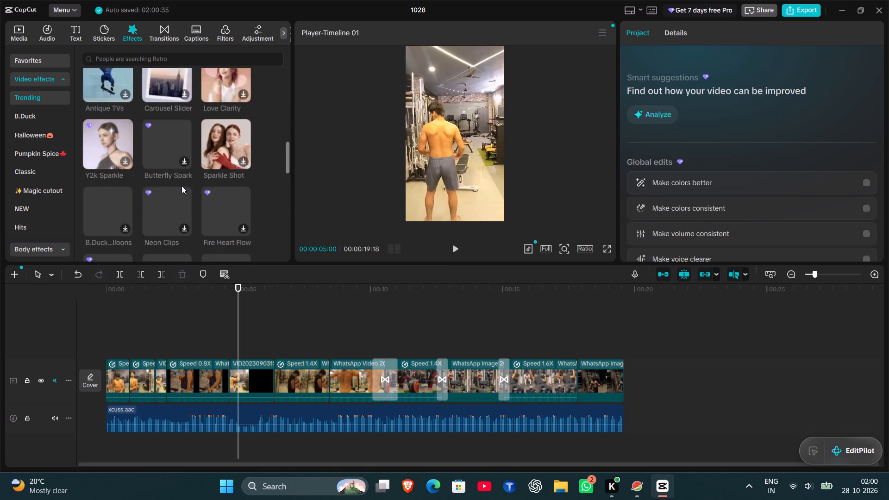
scroll(182, 186, down, 1)
scroll(182, 186, up, 3)
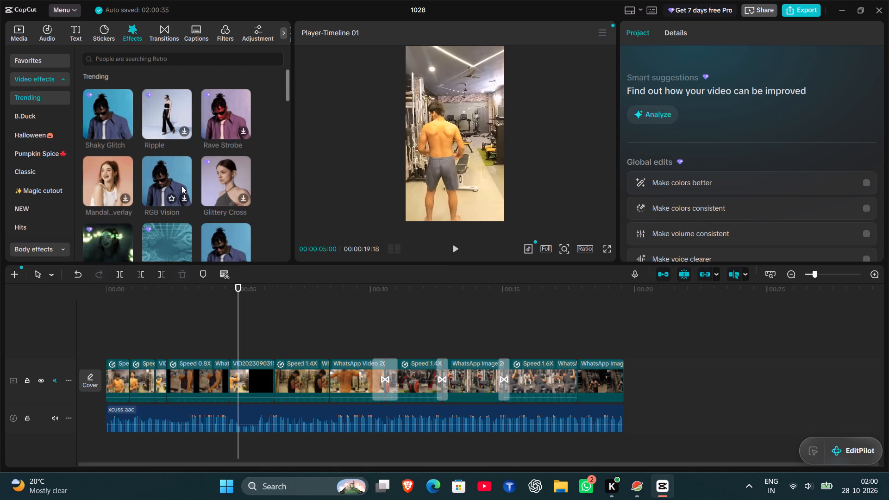
Search the effects for "shak" and add the first Shake video effect at 00:00:05:00.
click(203, 55)
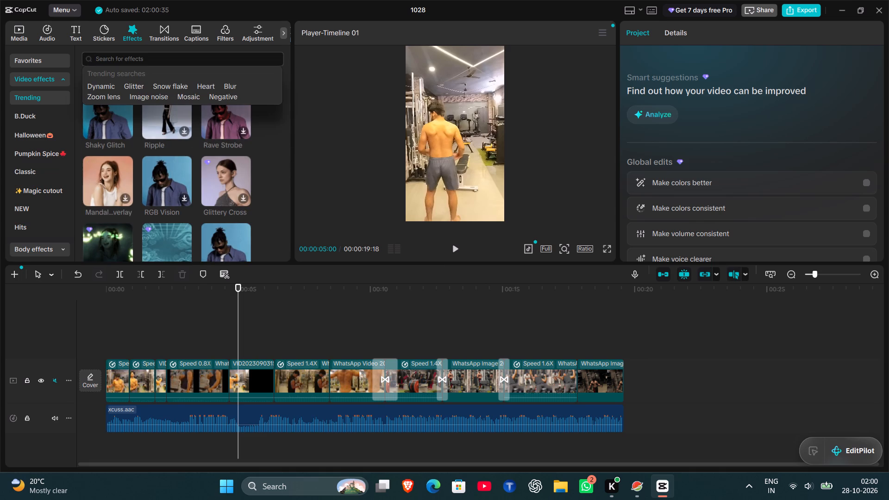
text(shak)
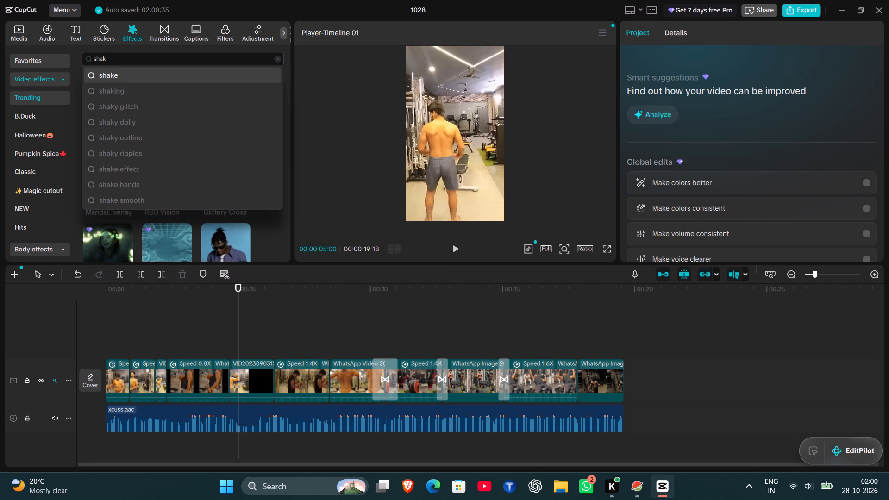
key(Return)
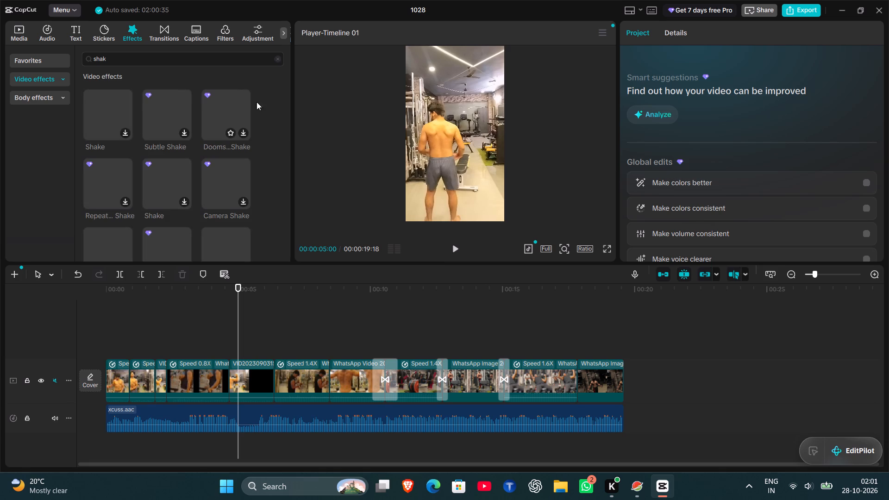
double_click(115, 122)
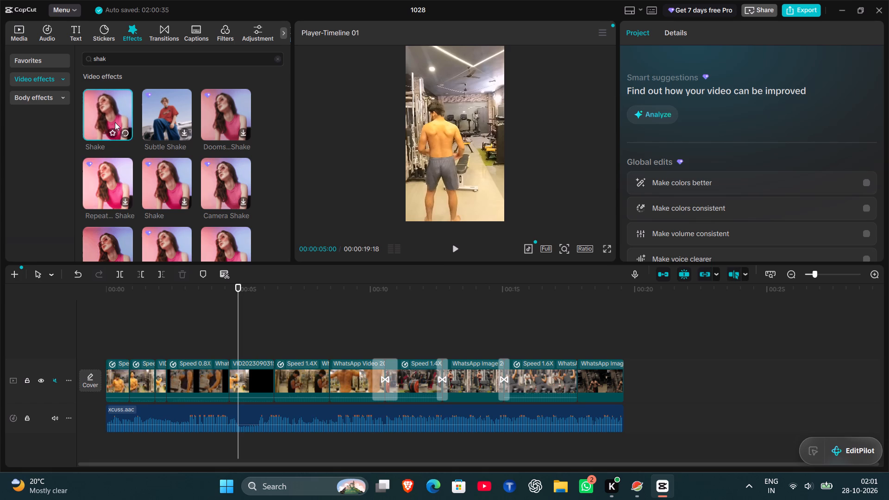
click(124, 134)
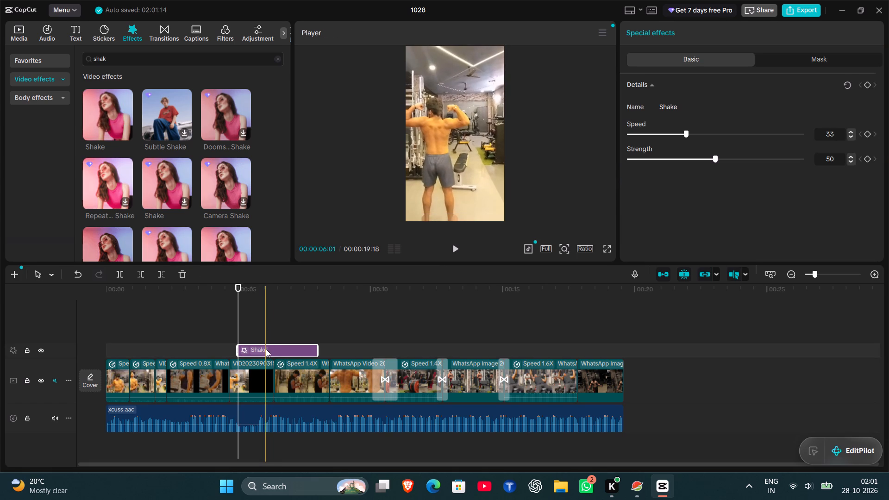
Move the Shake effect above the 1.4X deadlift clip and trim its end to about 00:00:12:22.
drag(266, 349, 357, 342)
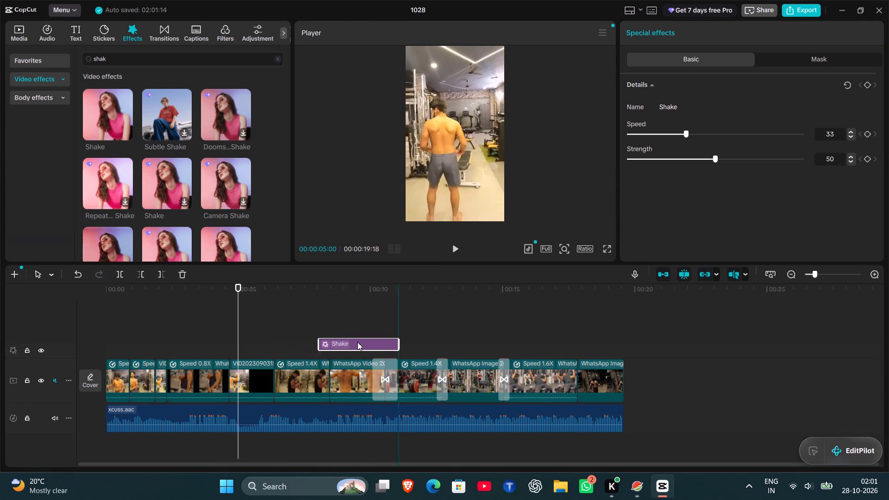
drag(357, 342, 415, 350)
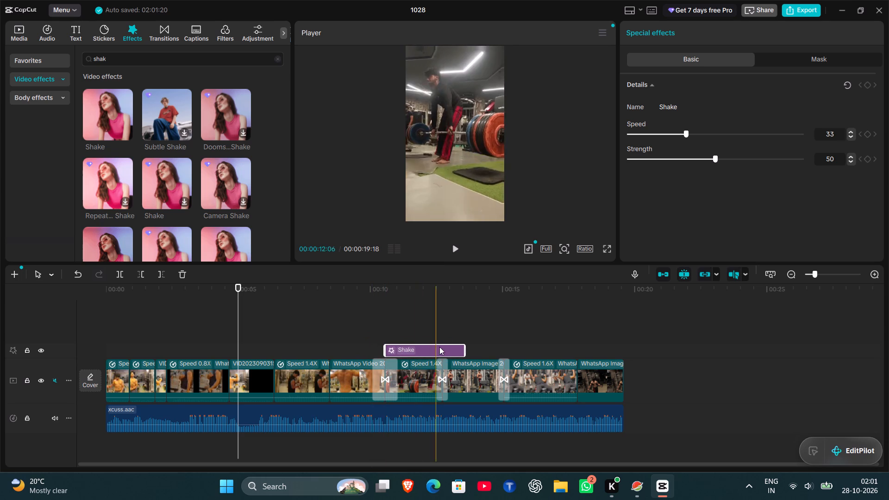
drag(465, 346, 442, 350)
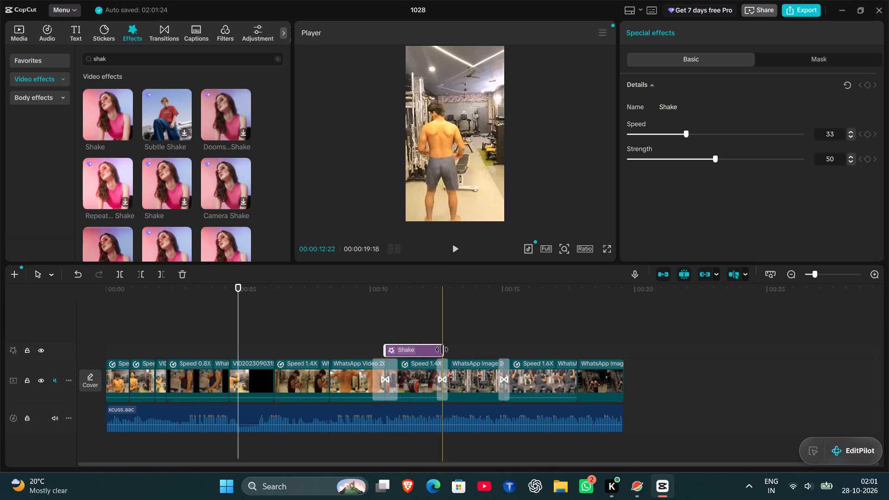
Play the montage from about 00:00:09:05 to preview Shake on the deadlift clip, and stop at 00:00:11:08.
click(348, 320)
key(space)
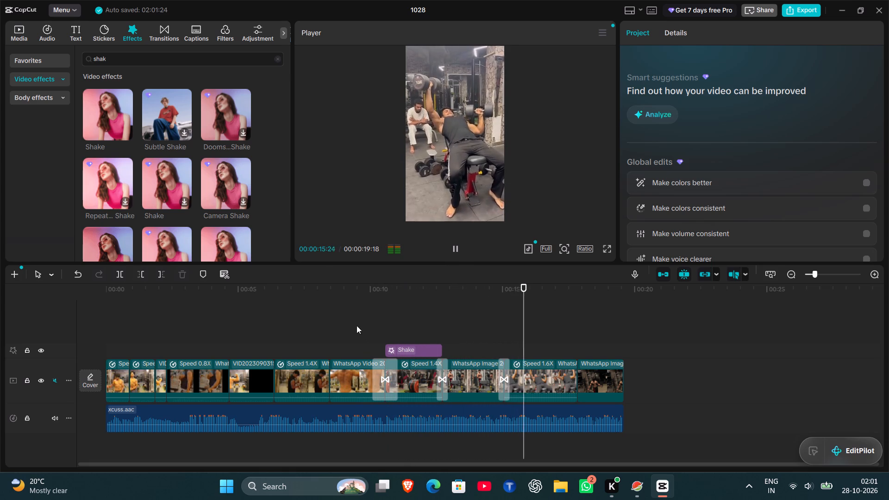
click(401, 350)
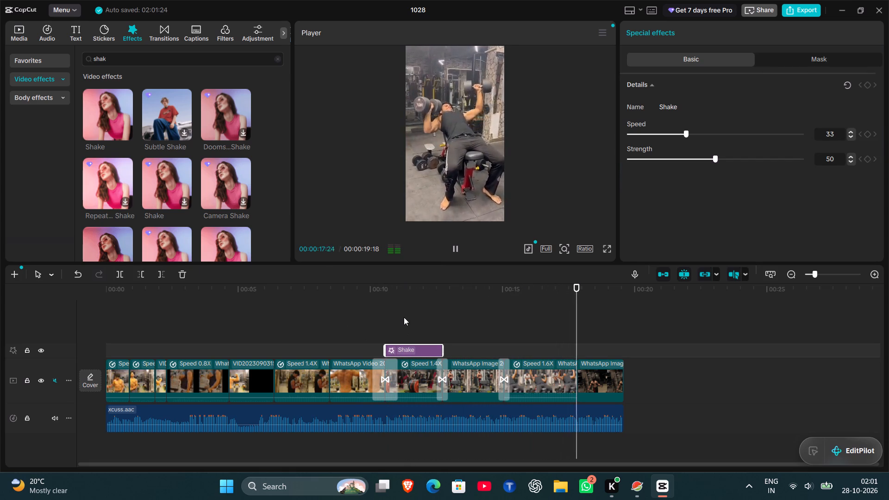
click(404, 317)
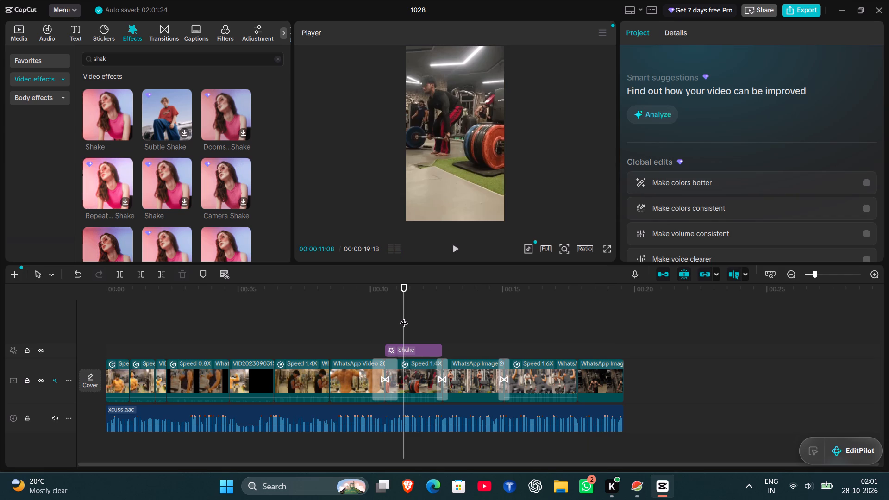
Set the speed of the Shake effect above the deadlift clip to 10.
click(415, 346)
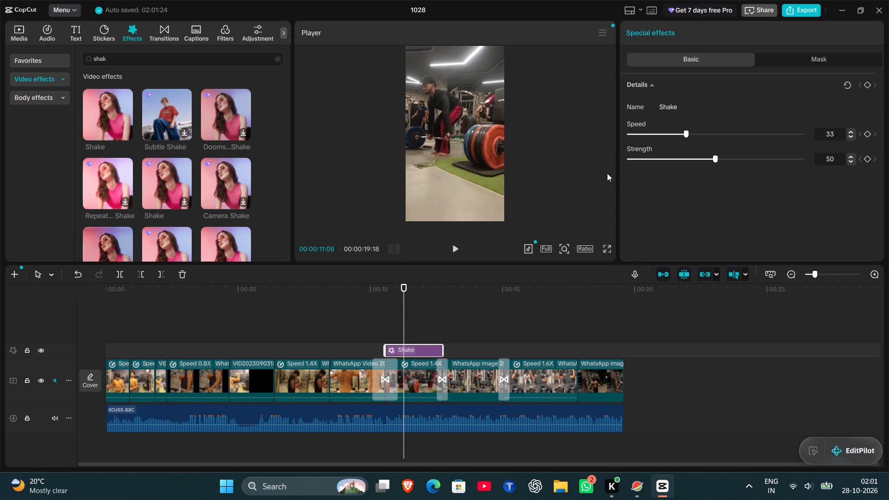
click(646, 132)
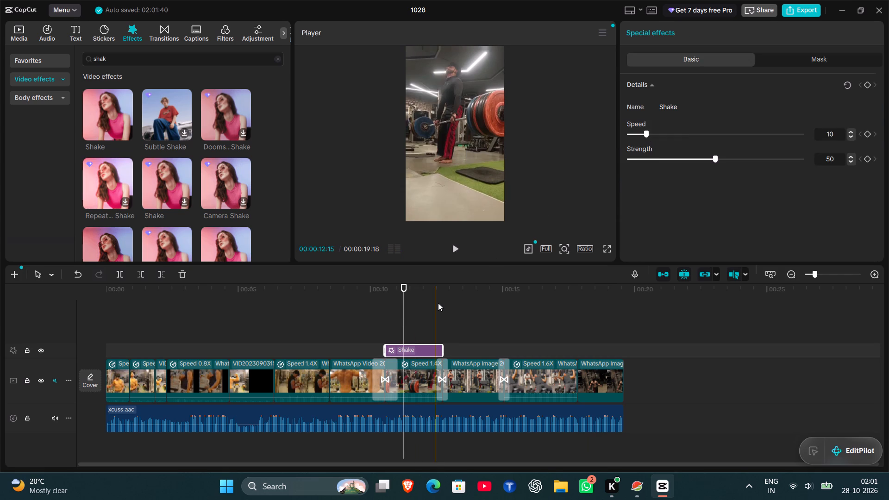
Play the montage from about 00:00:09:28 to the end to preview the adjusted Shake effect.
click(314, 395)
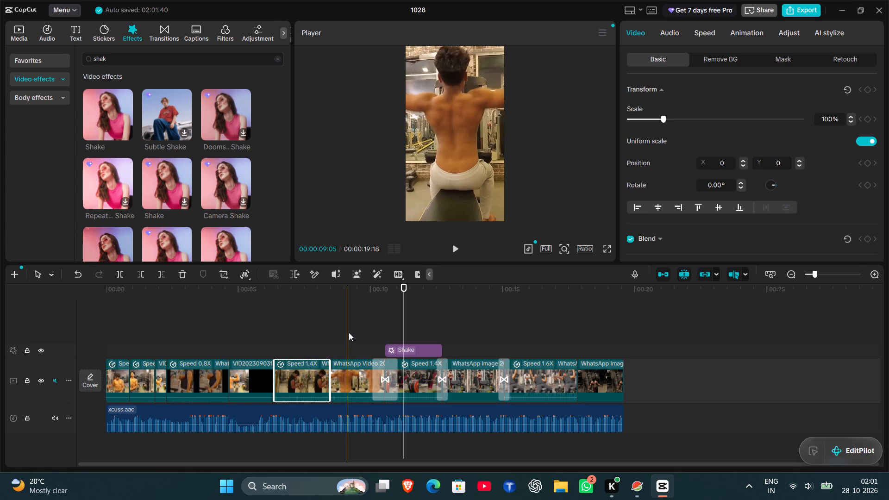
click(349, 332)
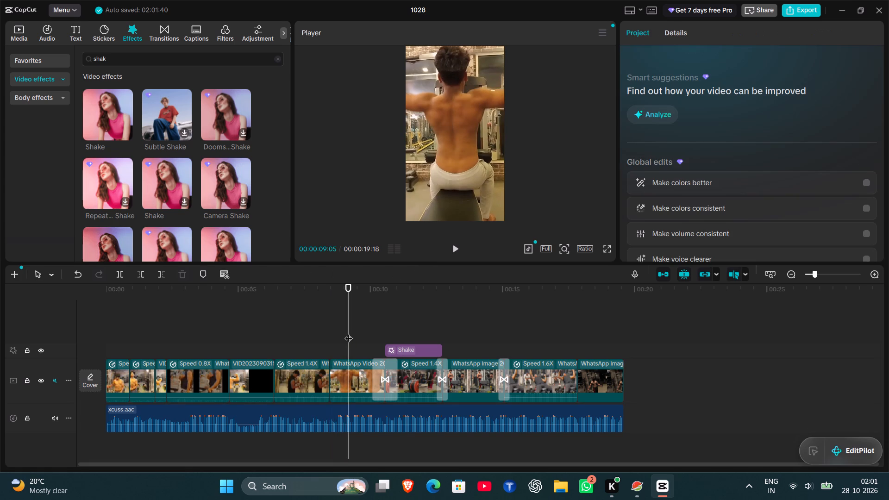
click(359, 309)
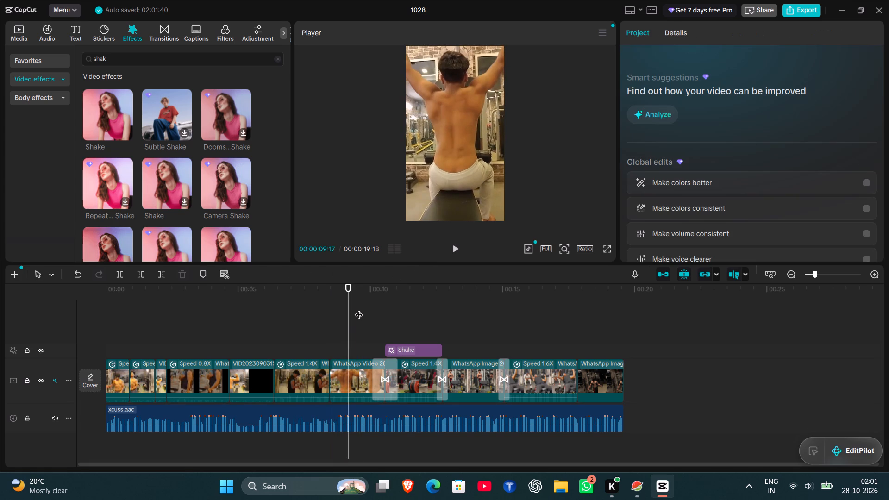
click(299, 317)
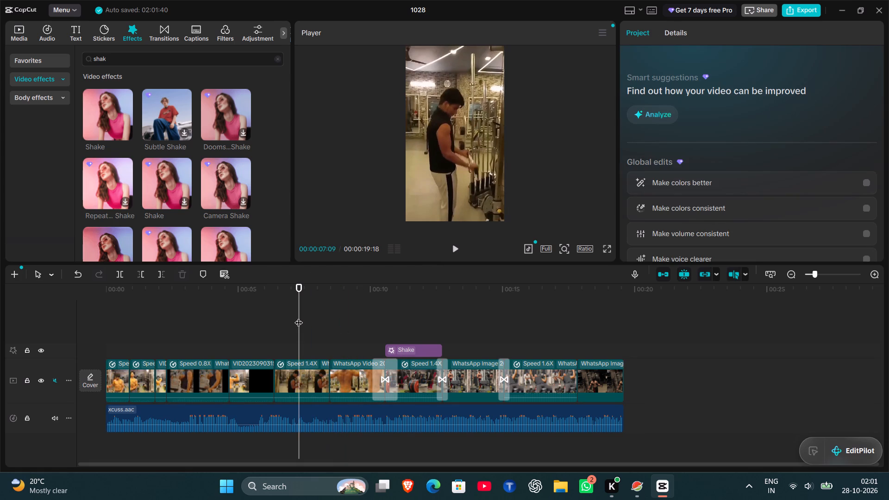
double_click(299, 317)
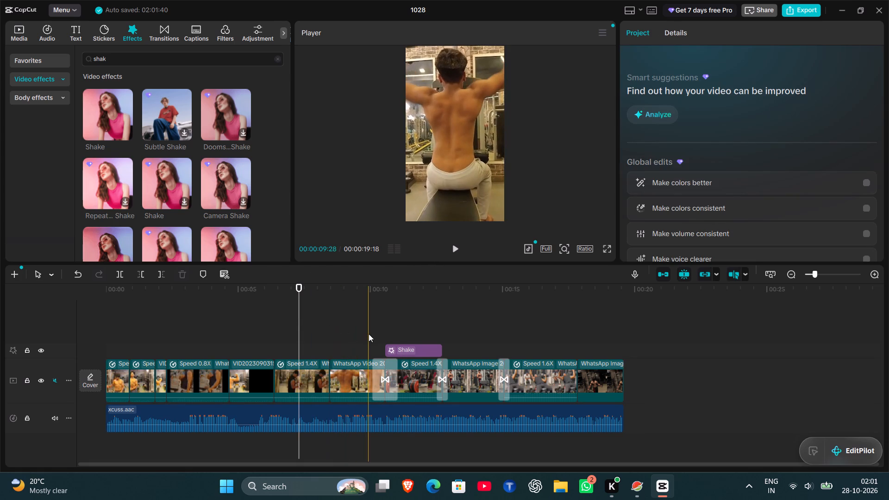
click(369, 334)
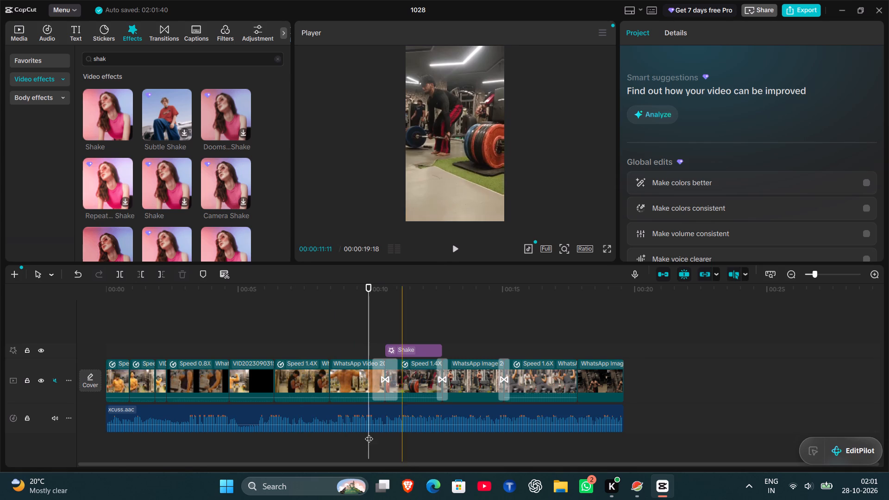
key(Return)
key(Return)
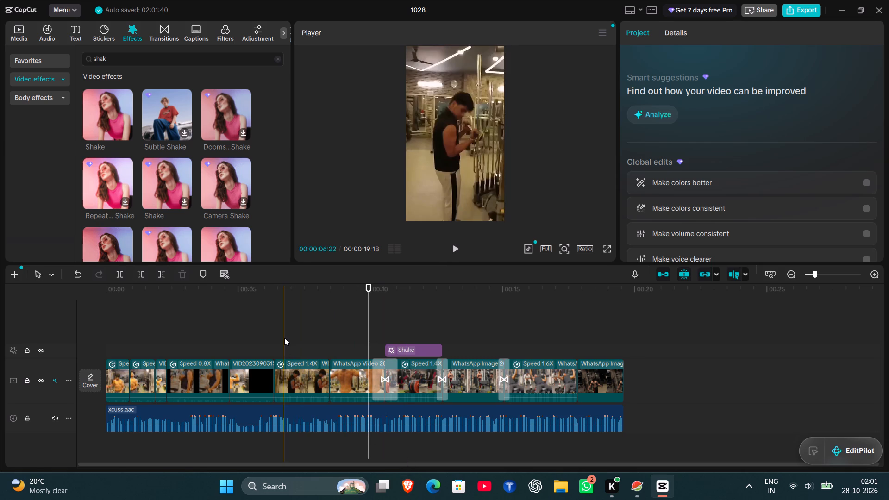
click(456, 246)
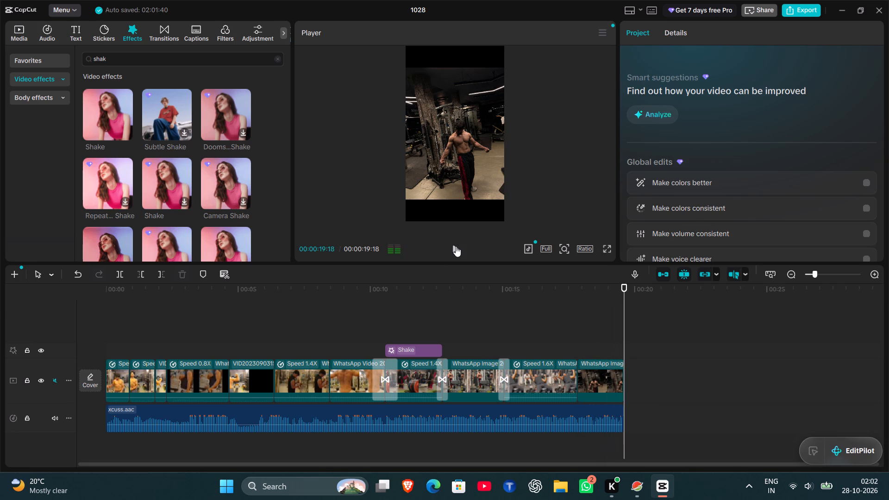
Place the playhead at 00:00:00:07 and look through the adjustment and text options.
click(144, 318)
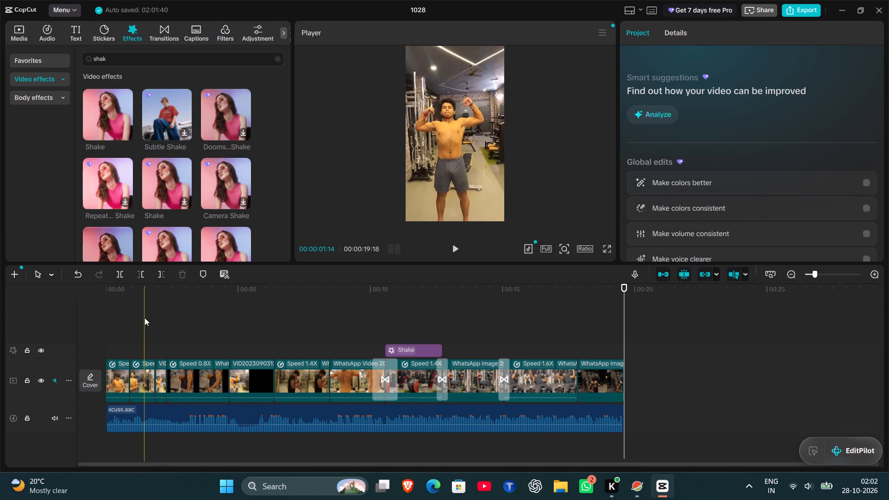
click(121, 320)
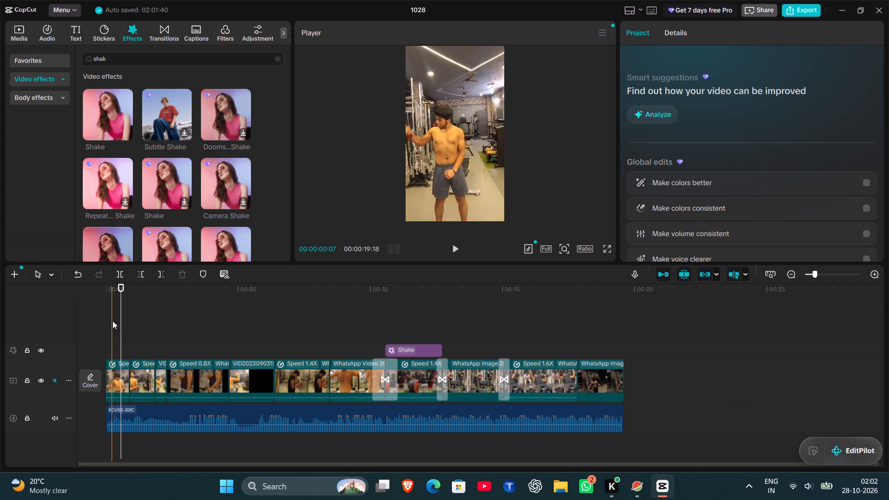
click(113, 321)
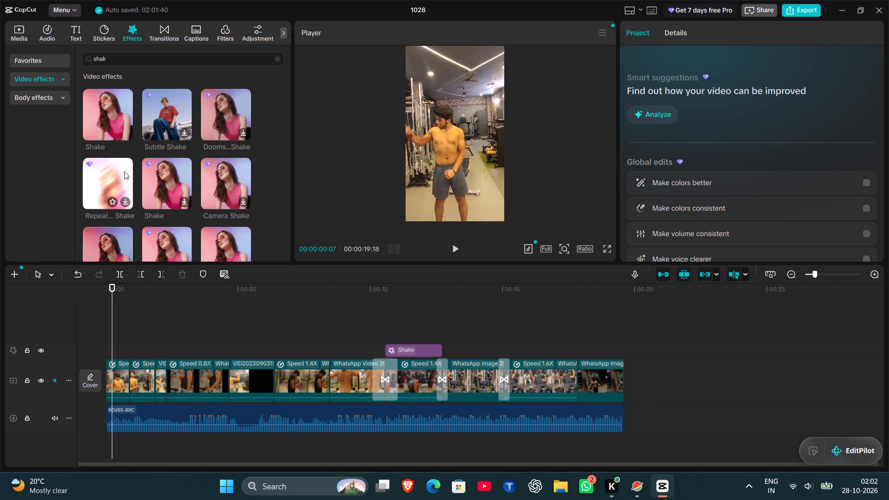
click(251, 29)
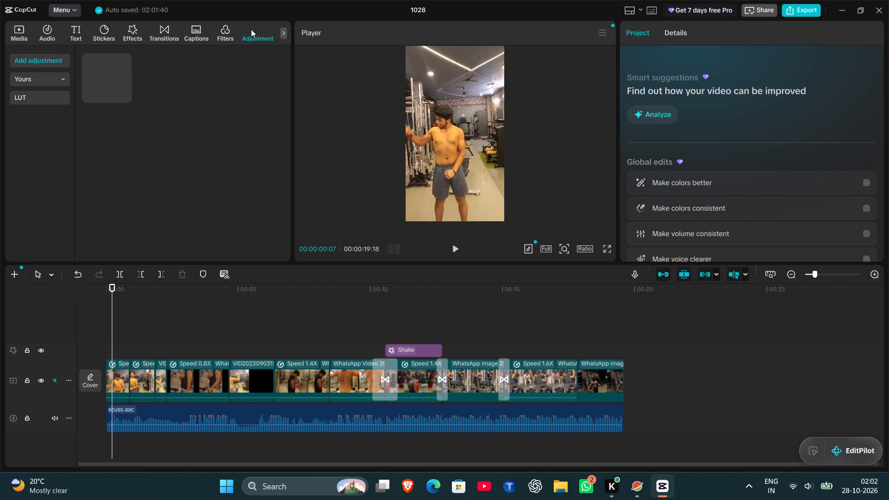
click(75, 27)
scroll(185, 143, down, 2)
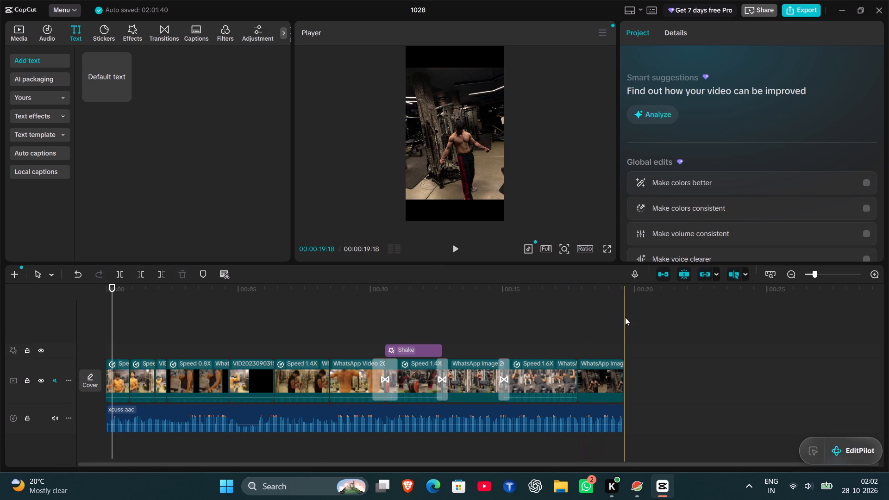
scroll(656, 319, down, 1)
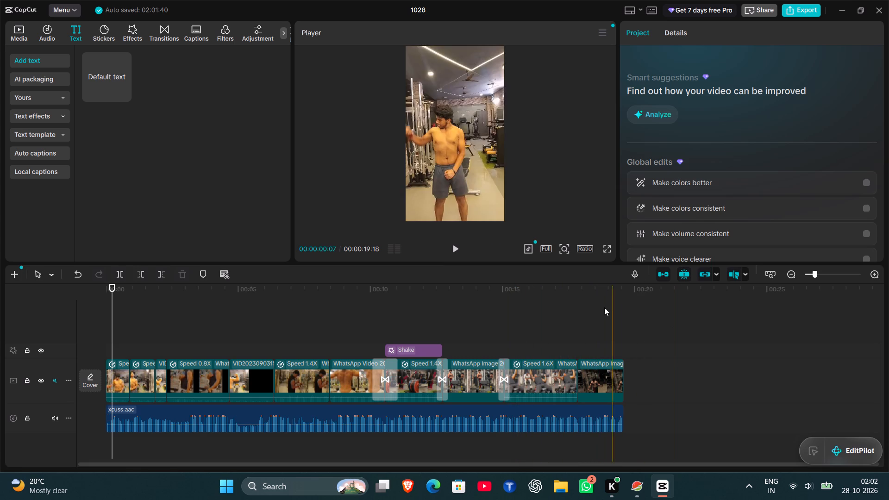
Look through the trending In animations for the 1.6X dumbbell press clip and return the playhead to 00:00:00:07.
click(600, 381)
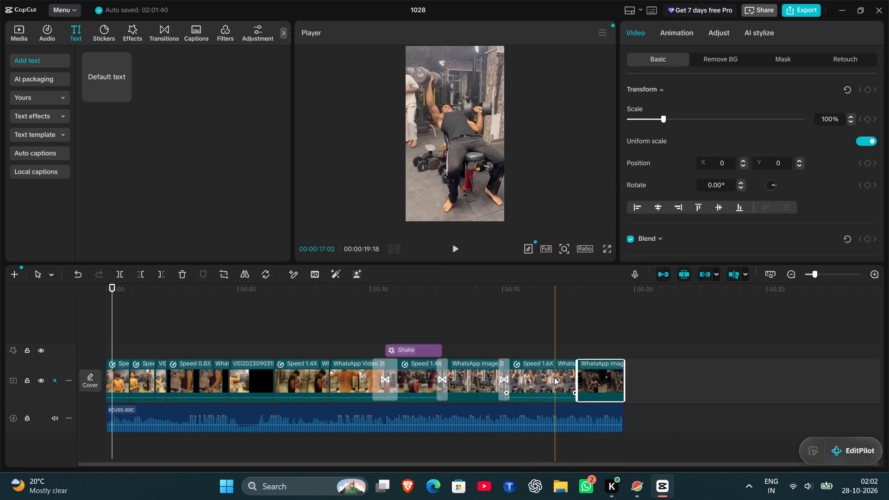
click(554, 377)
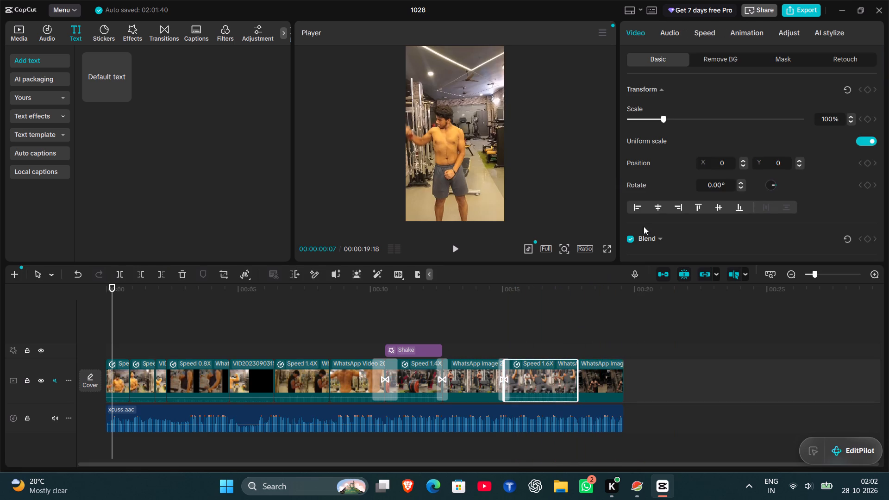
click(730, 35)
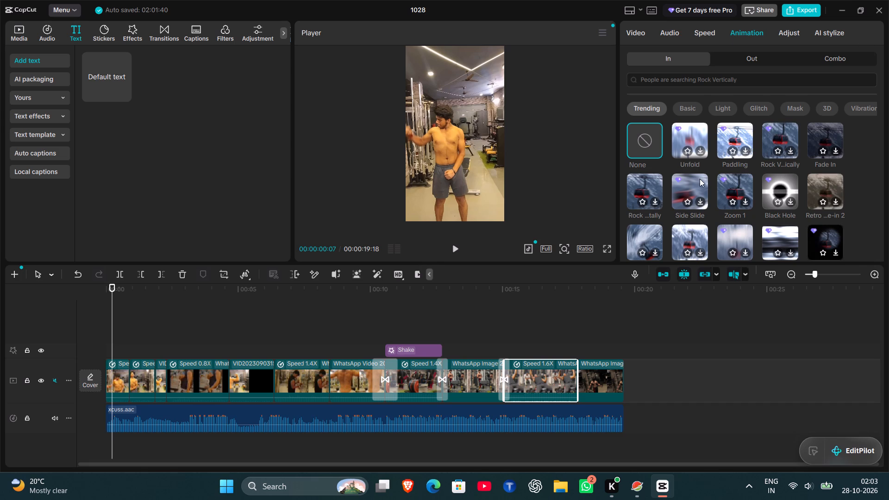
scroll(700, 179, down, 1)
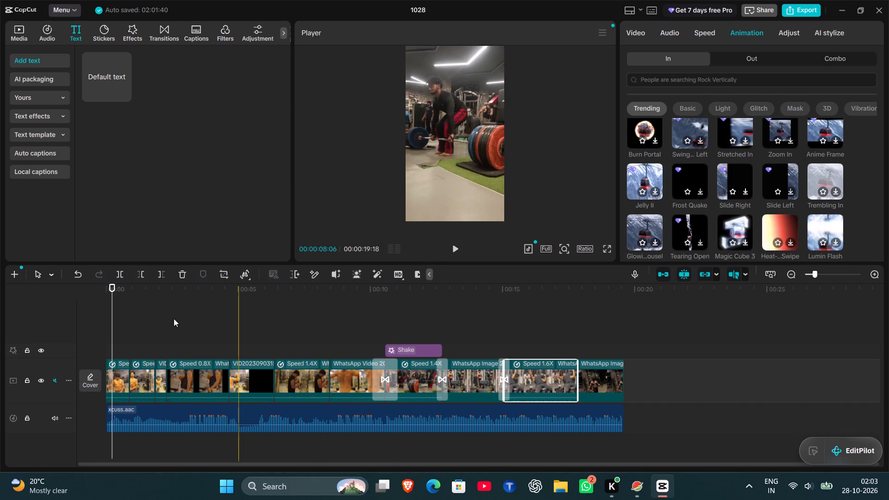
click(174, 319)
click(116, 316)
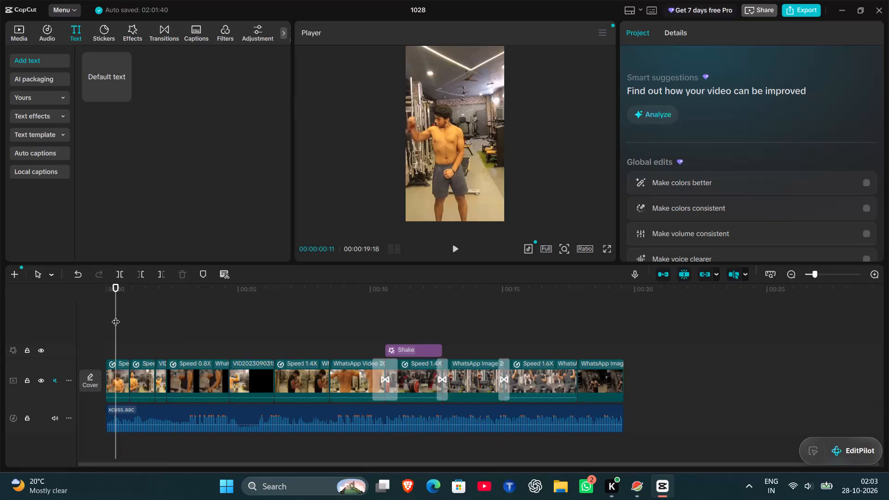
click(112, 316)
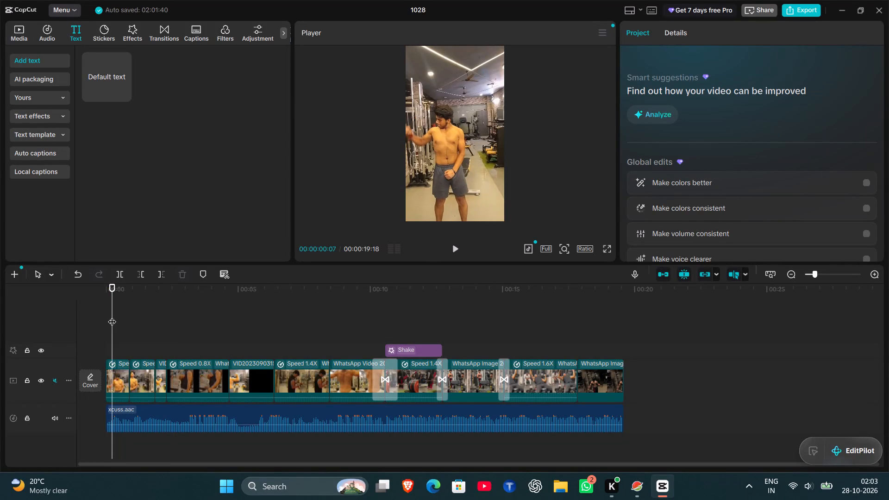
Delete the Shake effect from above the deadlift clip.
click(433, 352)
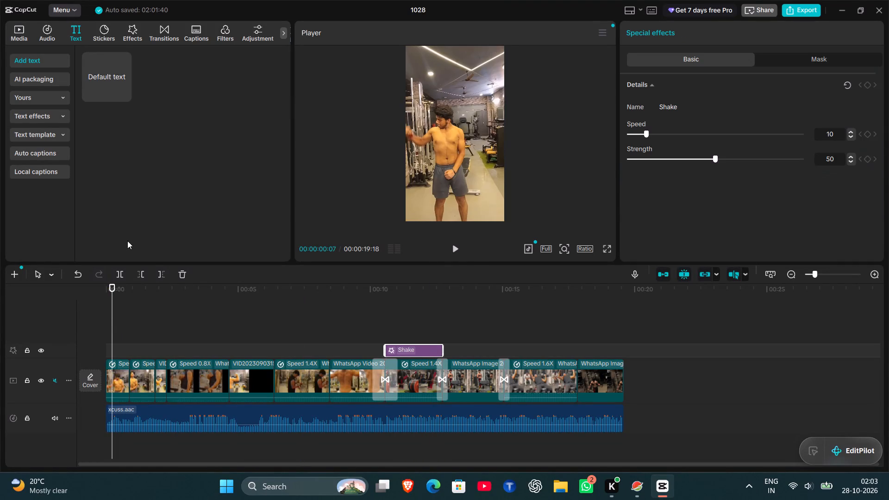
click(182, 275)
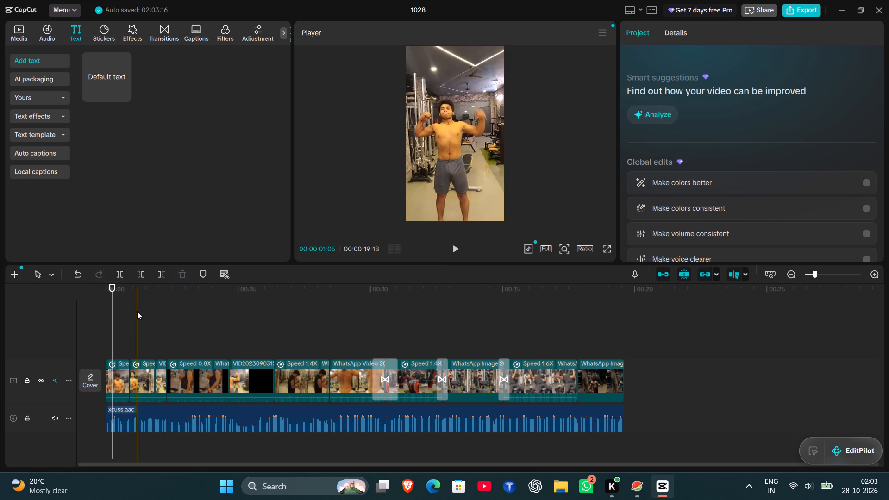
Open the AI packaging feature for adding captions and sound effects.
click(50, 81)
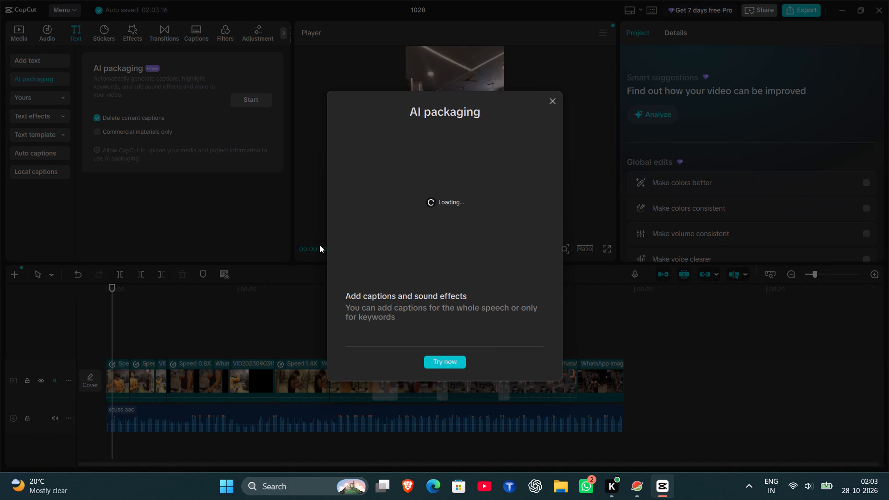
Try to start AI packaging for the montage with current captions deleted, allowing the upload of media and project information.
click(443, 363)
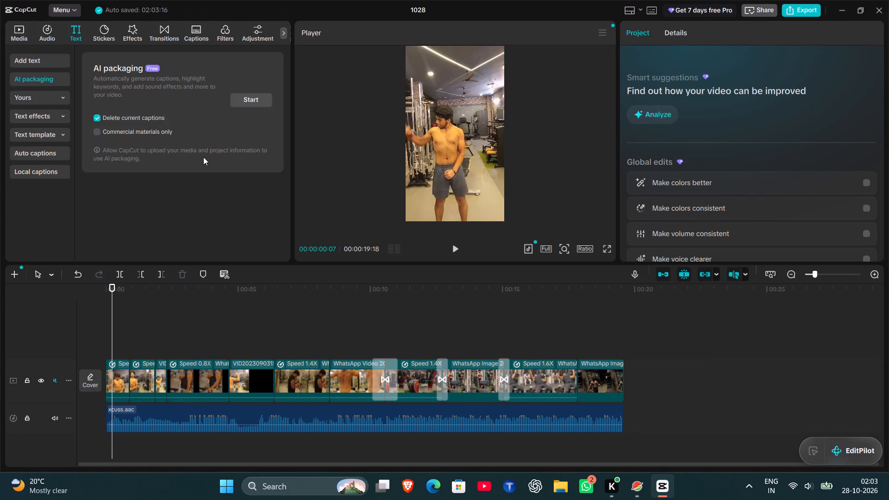
click(239, 100)
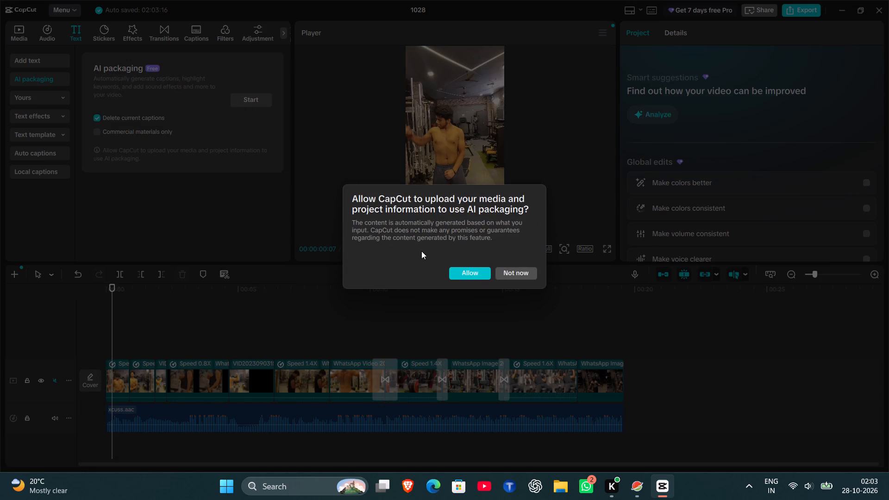
click(457, 275)
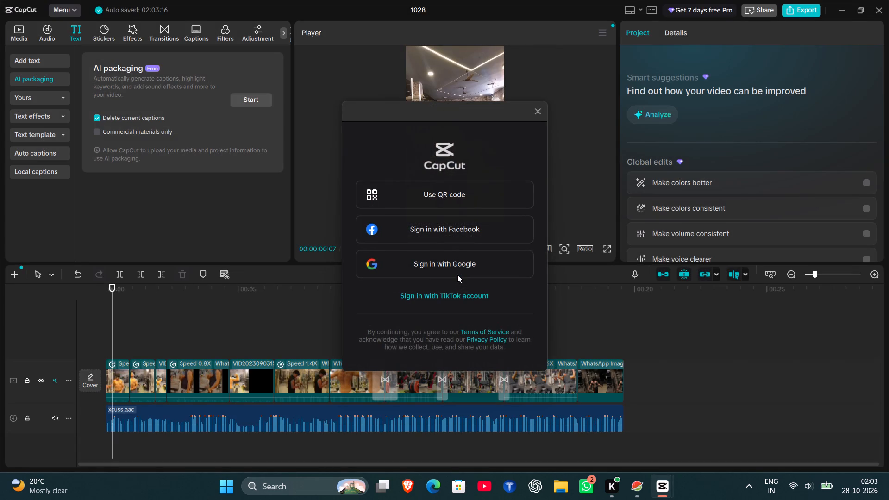
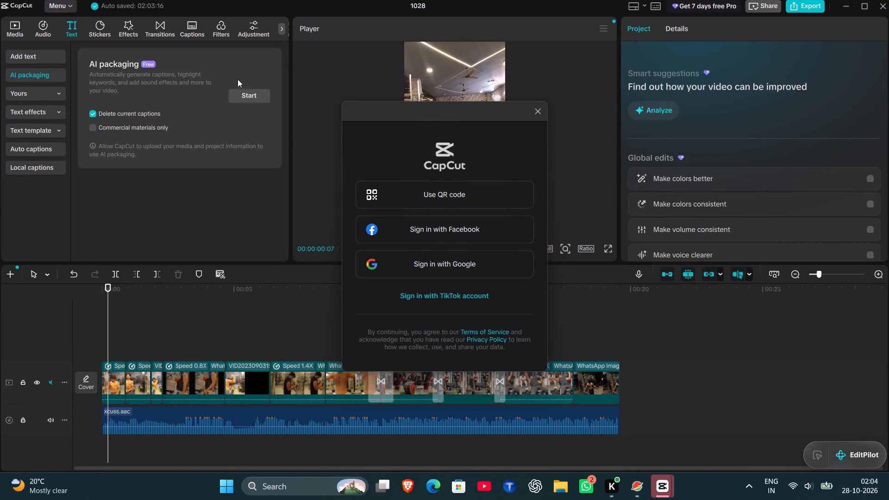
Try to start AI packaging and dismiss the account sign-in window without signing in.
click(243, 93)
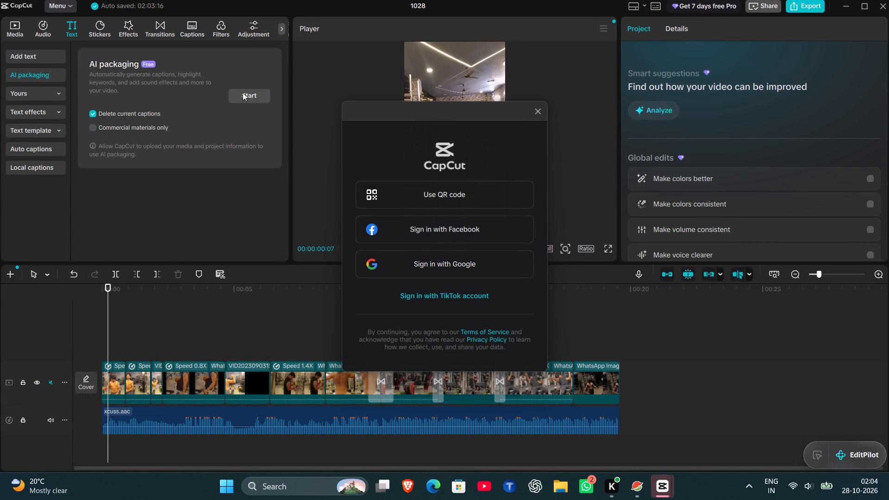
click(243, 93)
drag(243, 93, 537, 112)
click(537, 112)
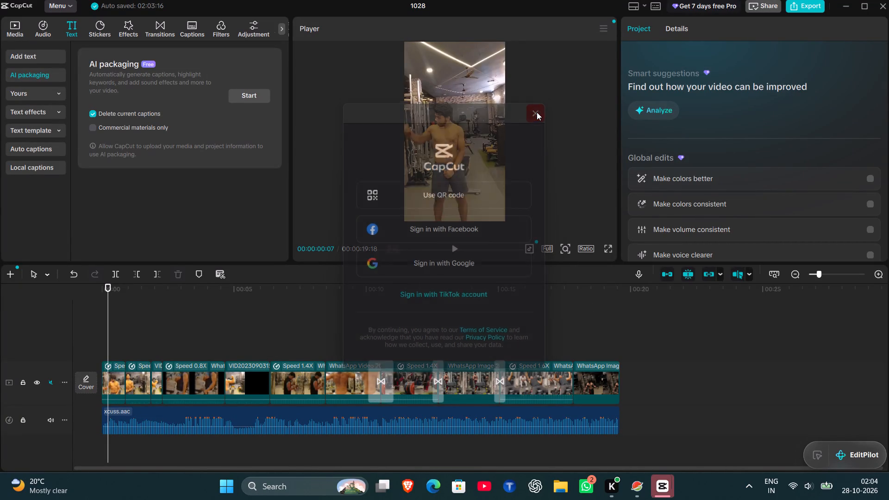
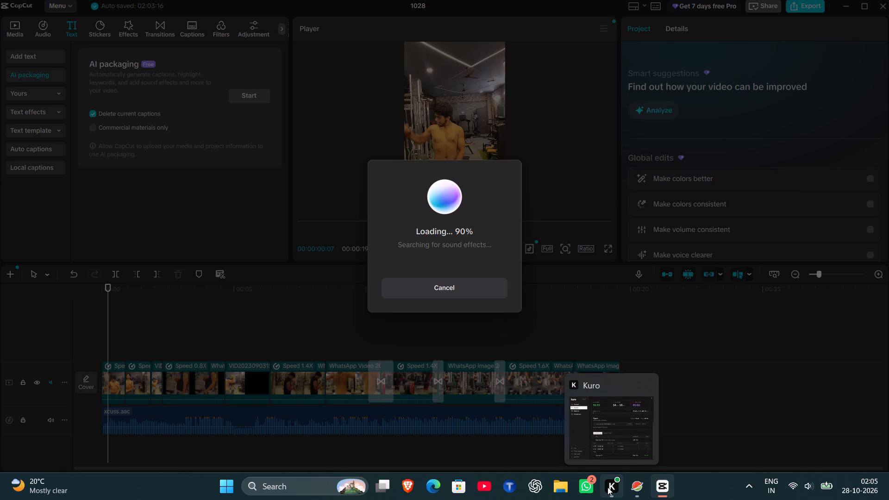
Play the montage from the start to review the AI packaging result.
click(696, 366)
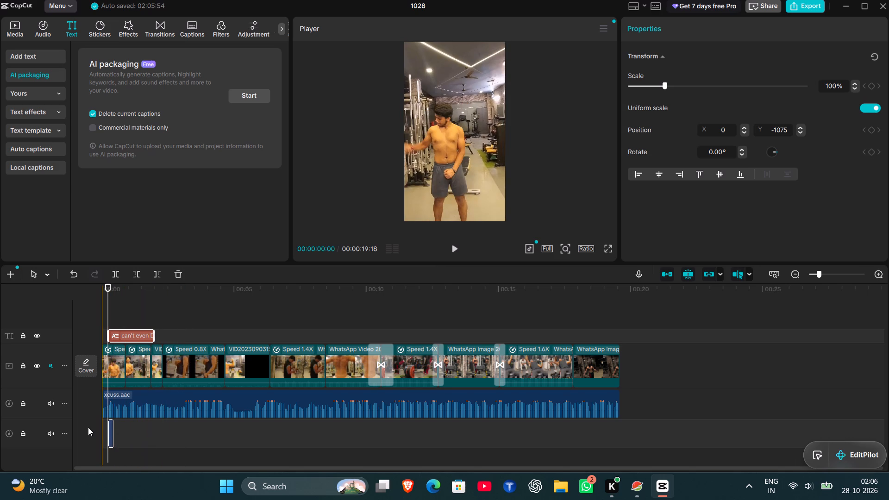
key(space)
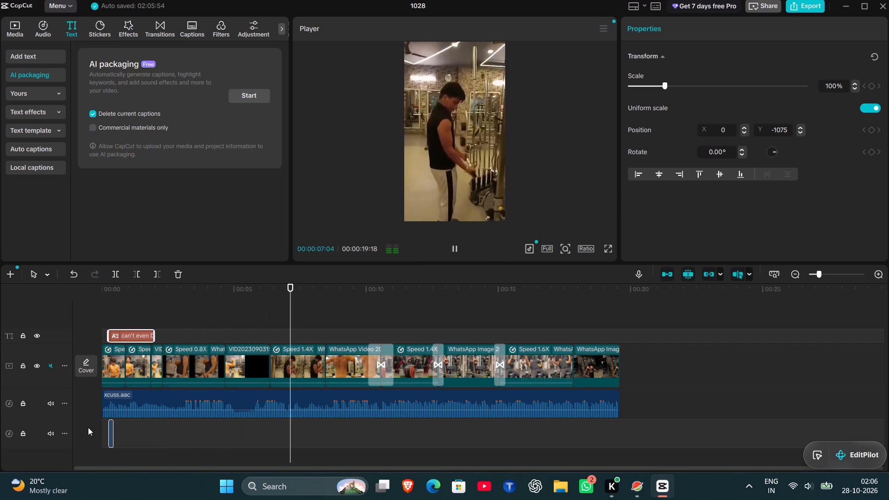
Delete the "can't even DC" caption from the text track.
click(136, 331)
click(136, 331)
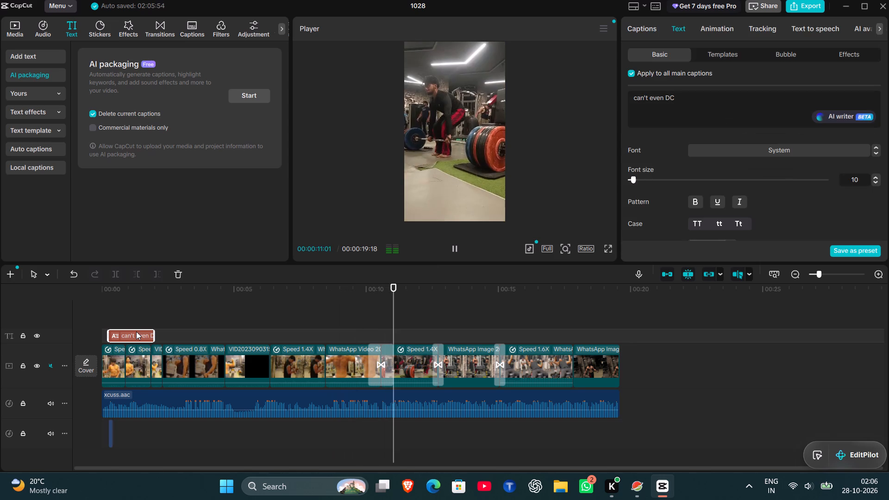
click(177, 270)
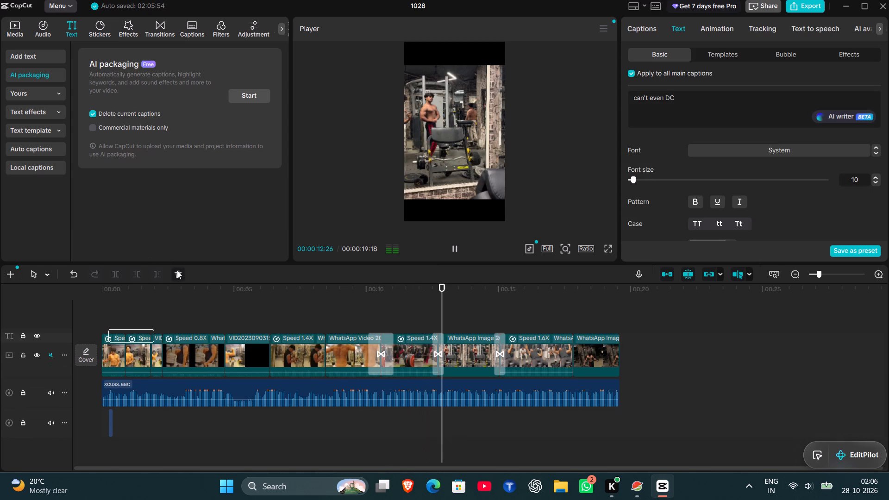
Undo the caption deletion and the AI packaging, removing its generated caption and sound effect from the timeline.
click(108, 426)
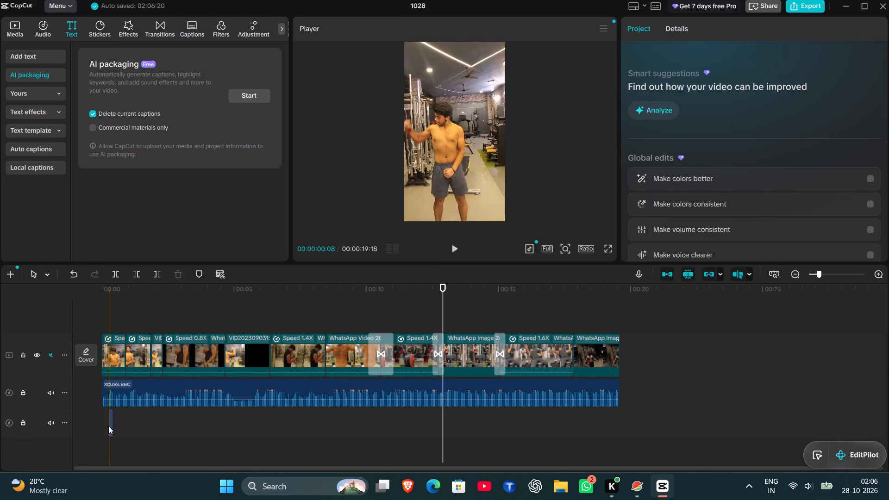
click(76, 279)
click(76, 279)
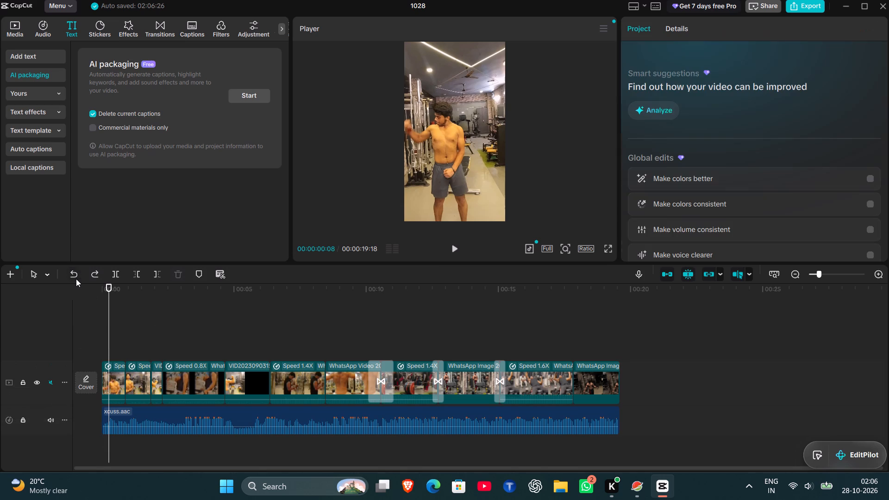
Start AI packaging again with Commercial materials only enabled and Delete current captions disabled.
click(100, 130)
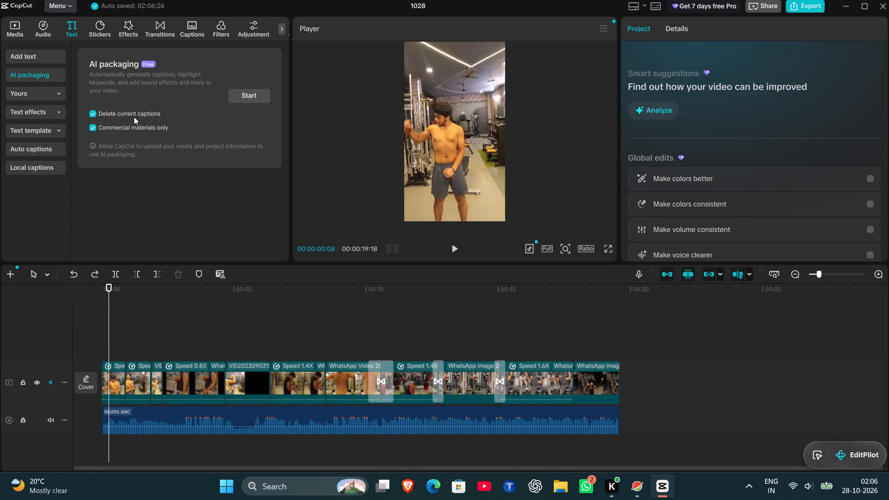
click(134, 117)
click(237, 90)
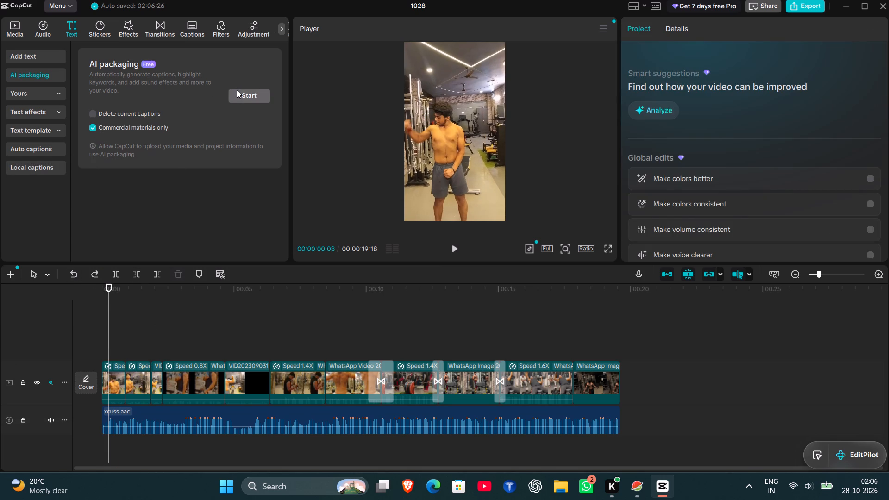
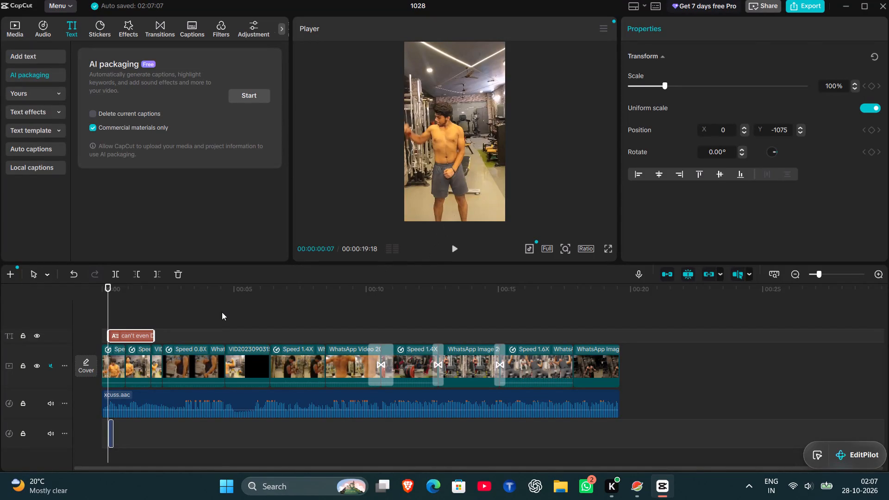
Undo the repeated AI packaging, removing its generated caption and sound effect from the timeline.
click(73, 274)
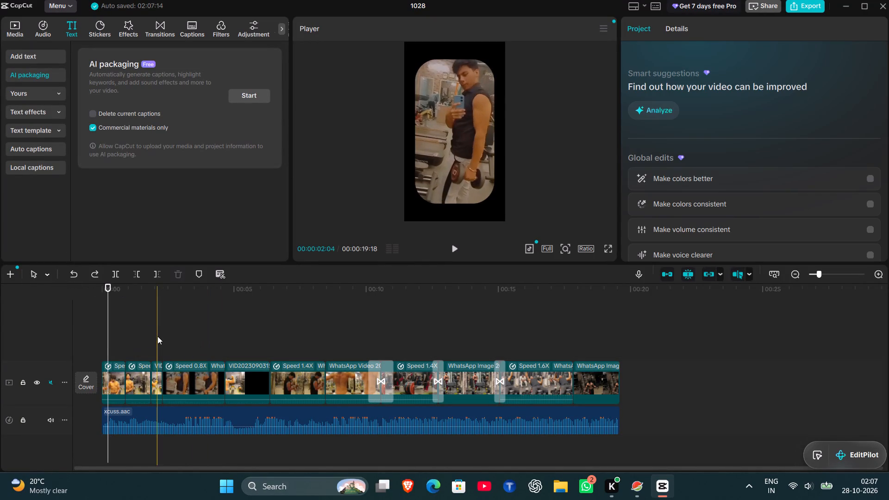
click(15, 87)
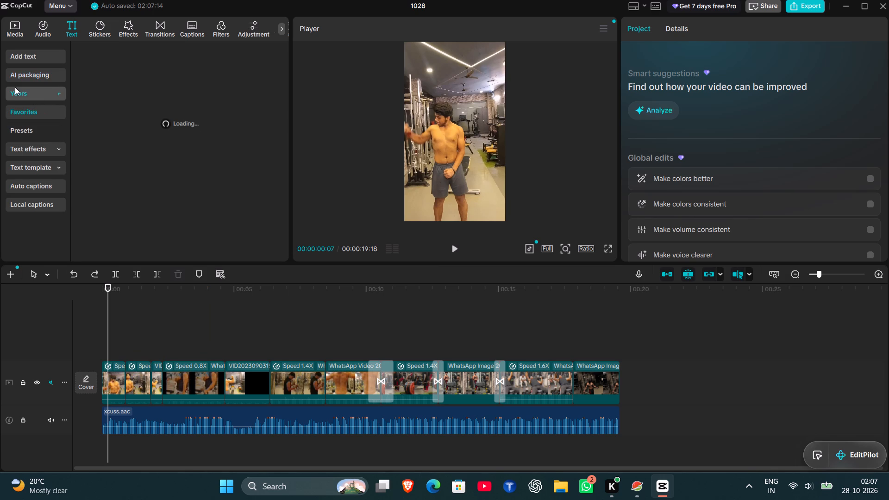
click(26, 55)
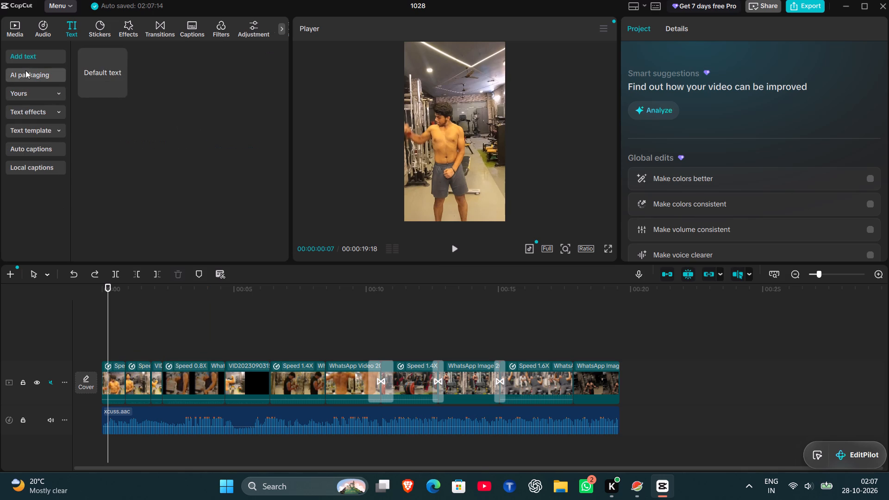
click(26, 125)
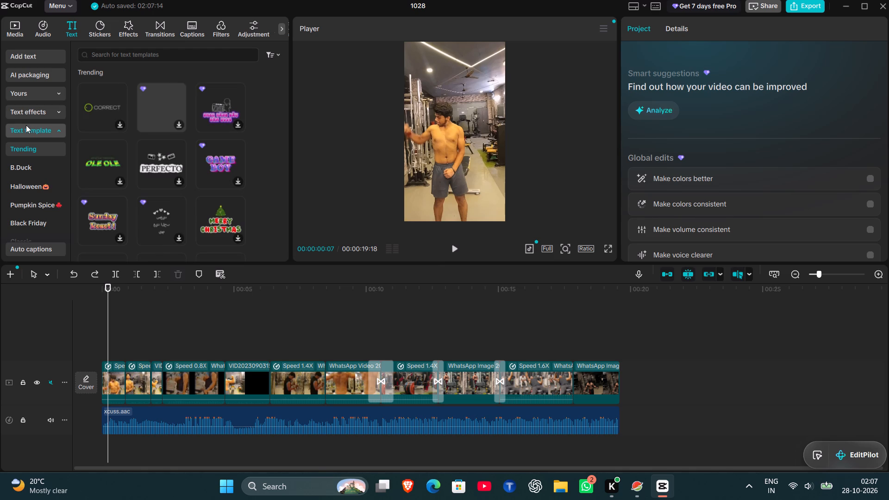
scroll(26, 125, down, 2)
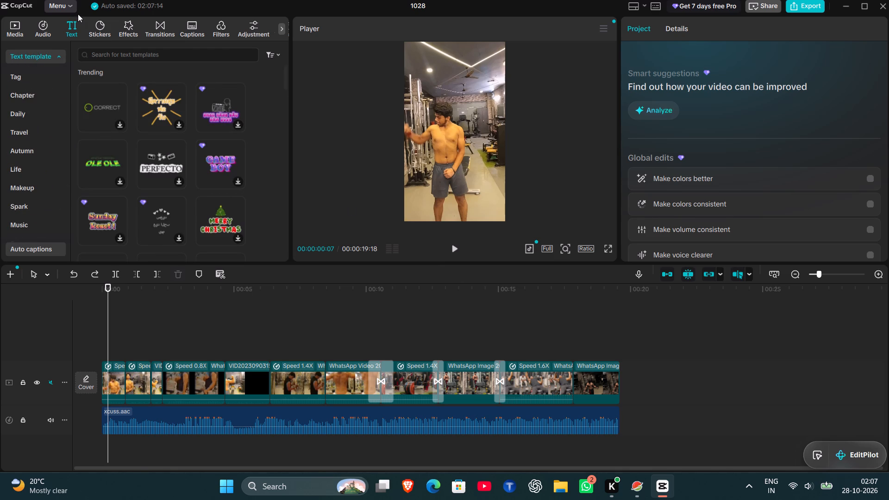
Leave the 1028 montage project and return to the home page.
click(66, 6)
click(87, 134)
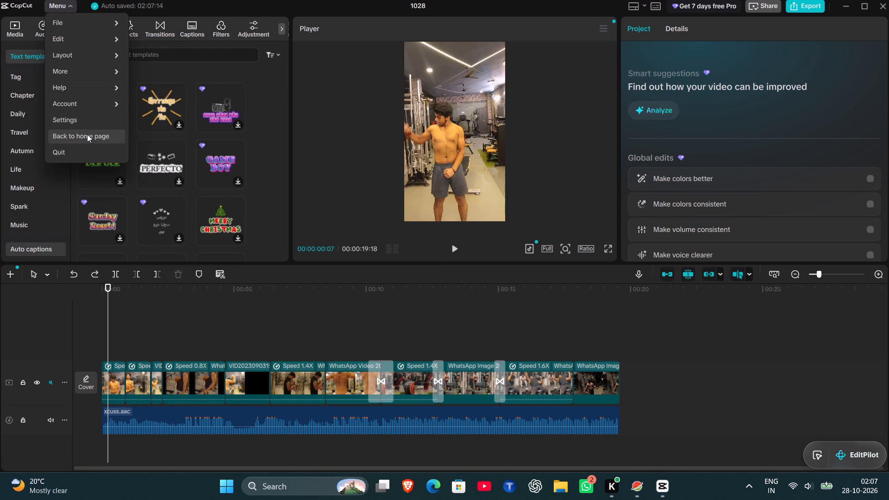
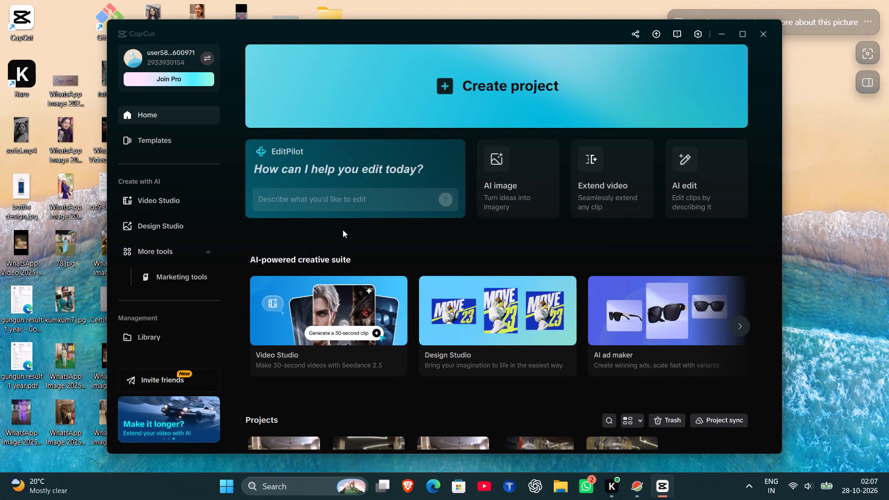
Open Video Studio from the AI-powered creative suite and try its video prompt box and media attachment option.
scroll(343, 230, down, 1)
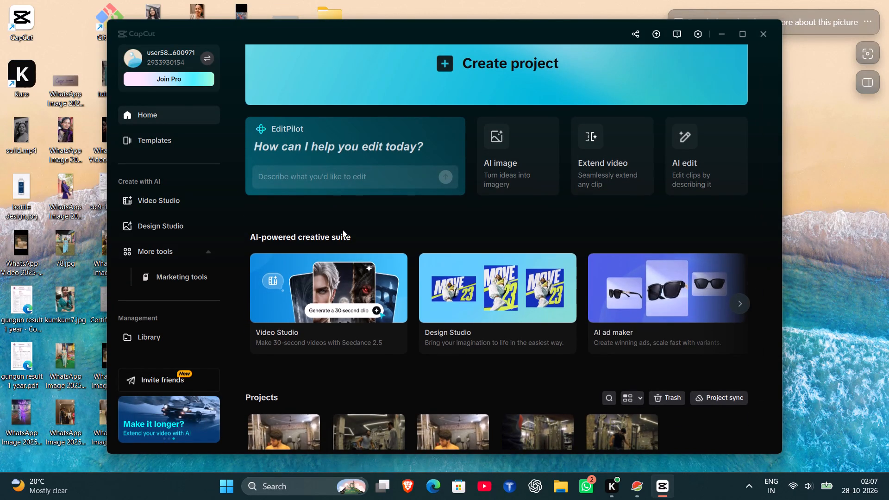
scroll(343, 230, down, 1)
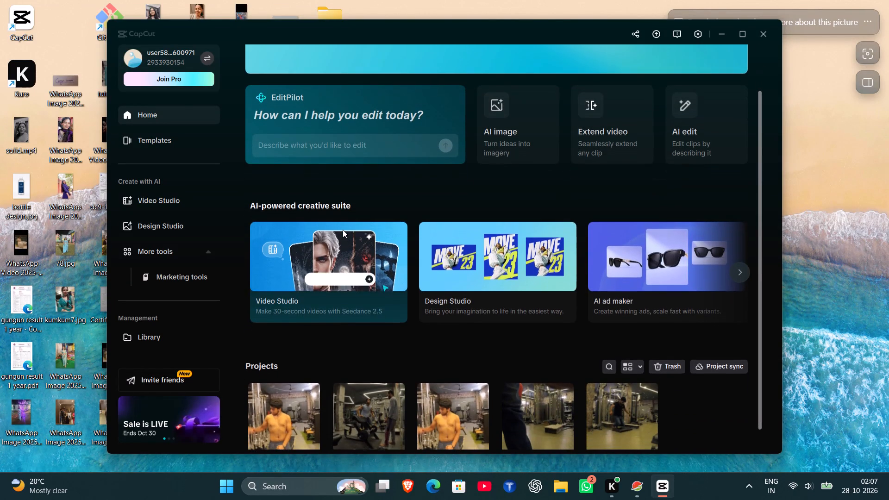
click(345, 255)
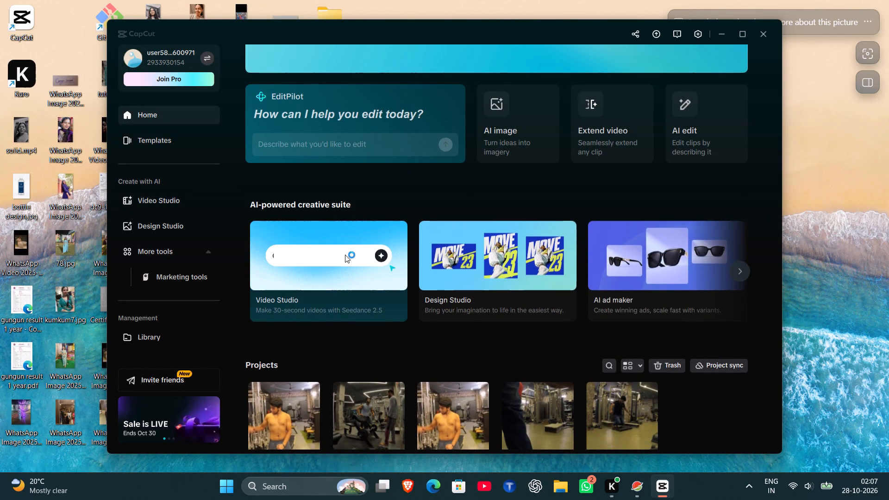
click(345, 255)
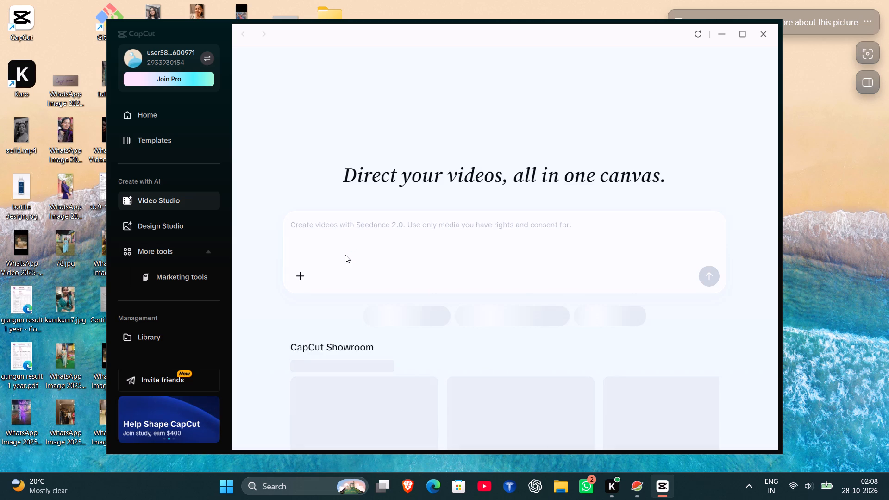
click(375, 226)
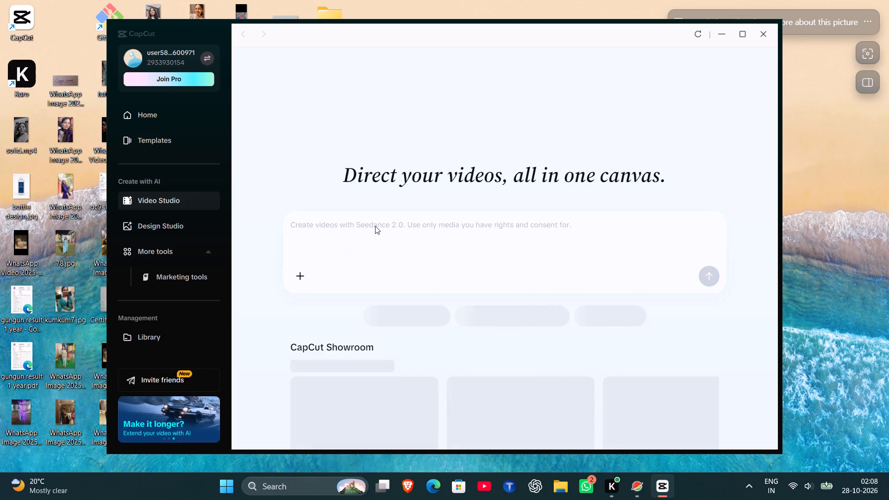
click(303, 276)
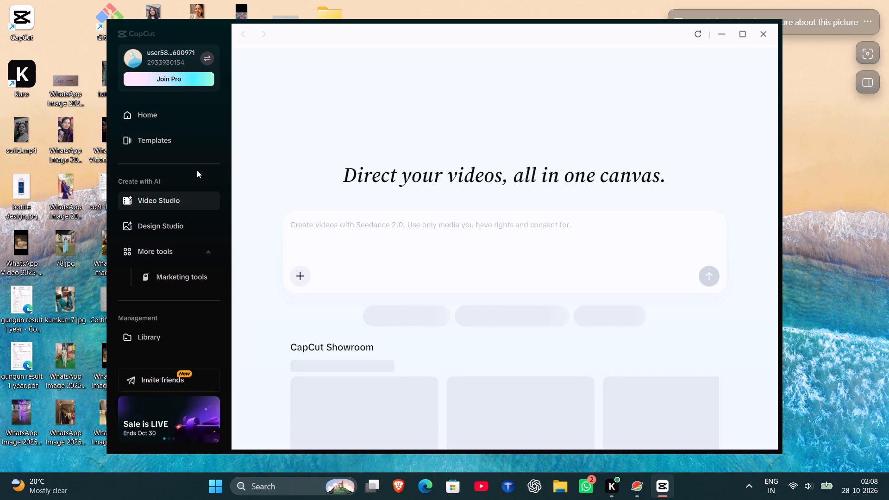
Switch from Video Studio to the Templates page.
click(187, 139)
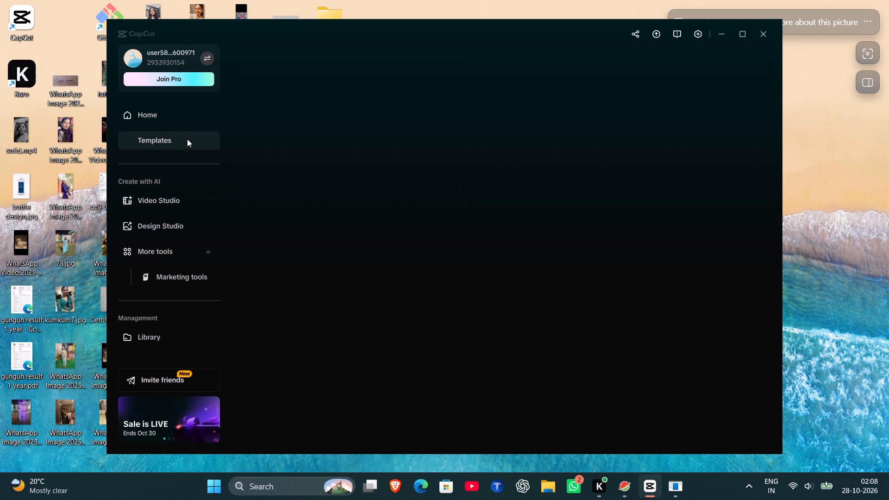
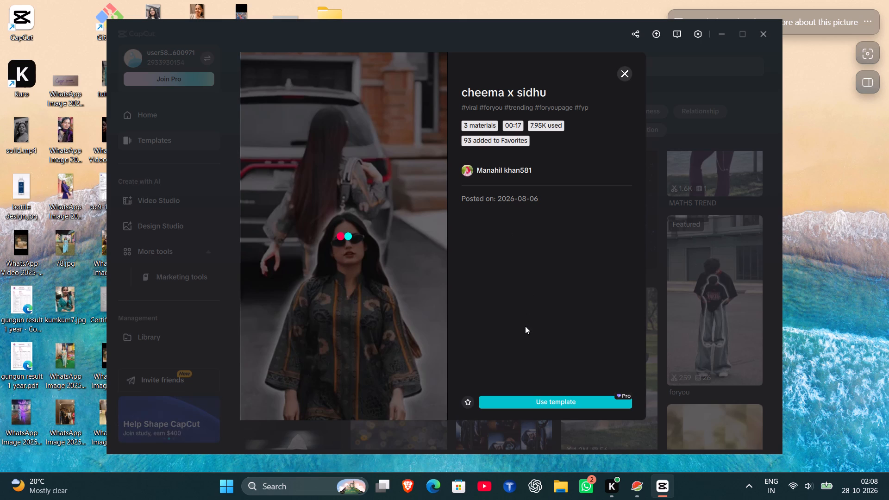
Watch the preview of the "cheema x sidhu" template and close it.
click(339, 244)
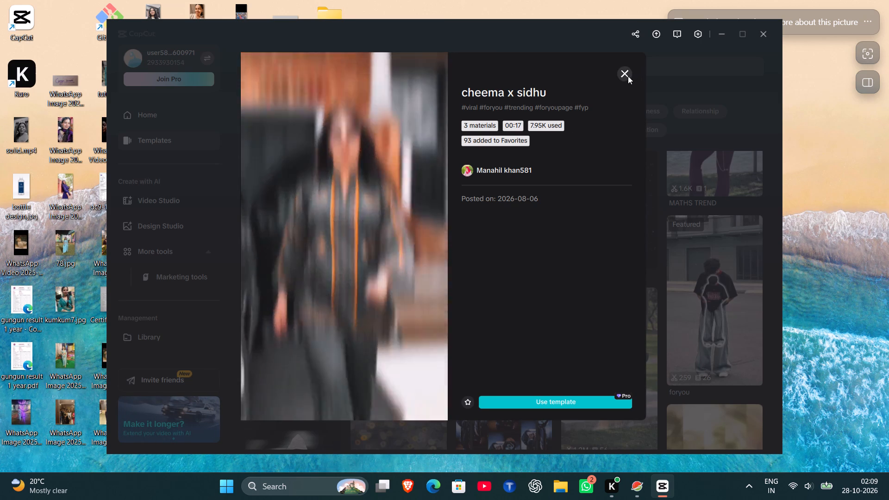
click(626, 76)
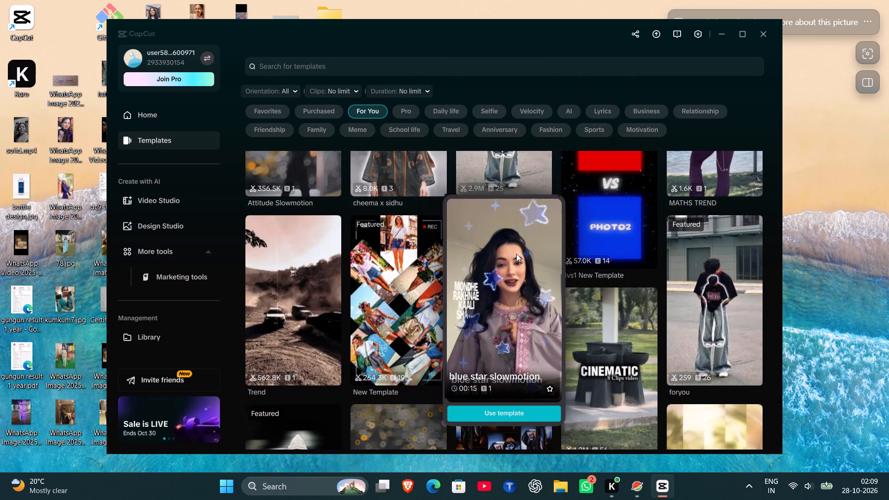
Browse through the For You template gallery and return to its beginning.
scroll(516, 254, down, 2)
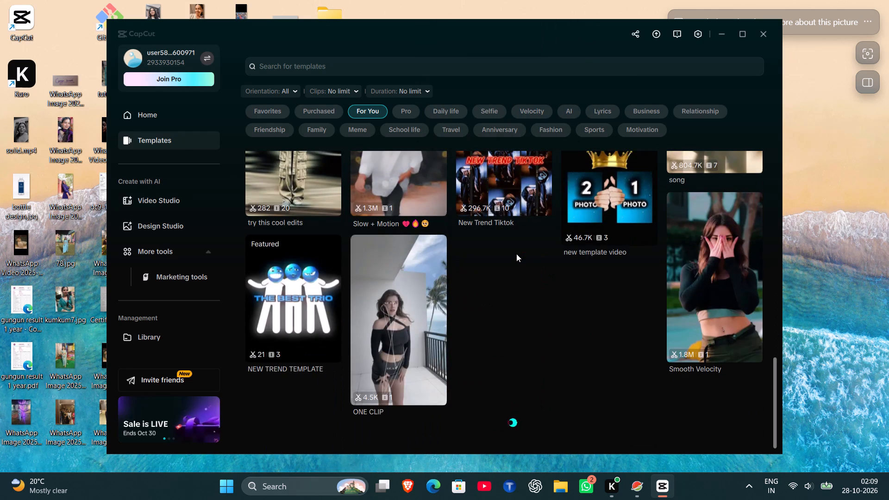
scroll(516, 254, up, 20)
scroll(516, 254, up, 1)
scroll(516, 254, right, 2)
scroll(516, 254, up, 1)
scroll(516, 254, right, 1)
scroll(516, 254, up, 1)
scroll(516, 254, right, 1)
scroll(516, 254, up, 1)
scroll(516, 254, right, 1)
scroll(516, 254, up, 1)
scroll(516, 254, right, 1)
scroll(516, 254, up, 1)
scroll(516, 254, right, 1)
scroll(516, 254, up, 1)
scroll(516, 254, right, 1)
scroll(516, 254, up, 1)
scroll(516, 254, right, 1)
scroll(516, 254, up, 1)
scroll(516, 254, right, 1)
scroll(516, 254, up, 1)
scroll(516, 254, right, 1)
scroll(516, 254, up, 1)
scroll(516, 254, right, 1)
scroll(516, 254, up, 1)
scroll(516, 254, right, 1)
scroll(516, 254, up, 1)
scroll(516, 254, right, 1)
scroll(516, 254, up, 1)
scroll(516, 254, right, 1)
scroll(516, 254, up, 1)
scroll(516, 254, right, 1)
scroll(516, 254, up, 1)
scroll(516, 254, right, 1)
scroll(516, 254, up, 1)
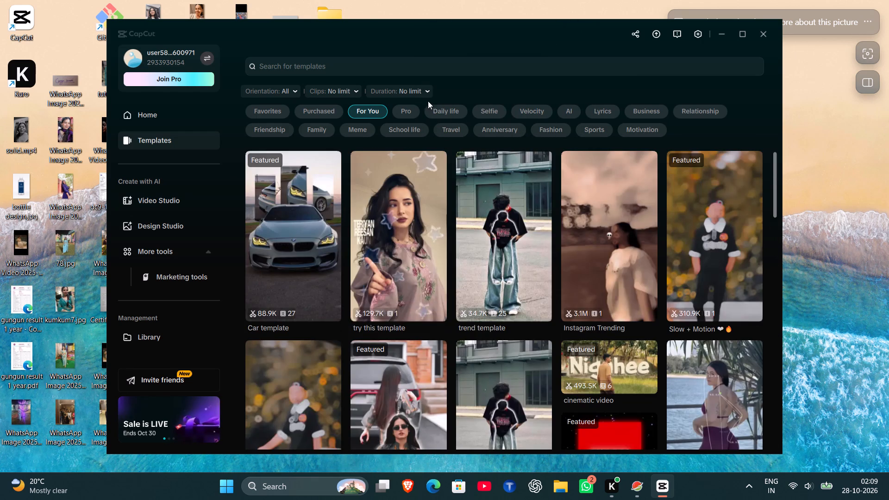
Search the templates for "gym" using the suggested query "gym Edit template".
click(442, 69)
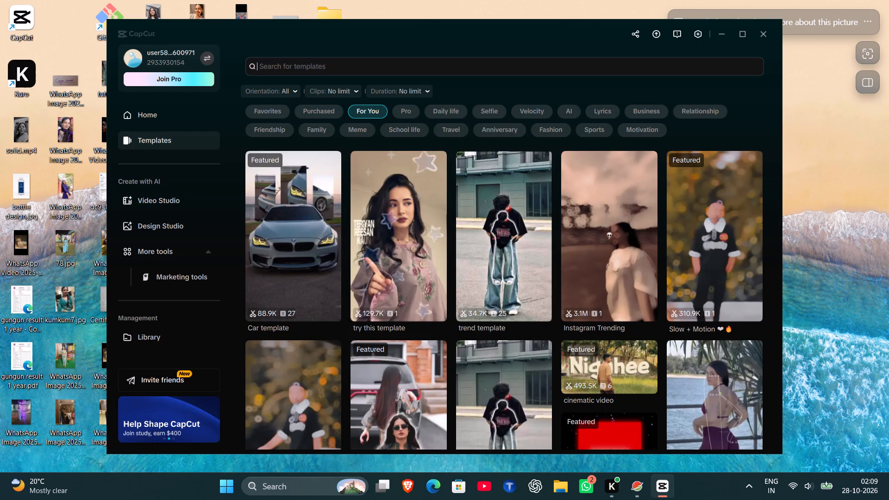
text(gy,)
key(BackSpace)
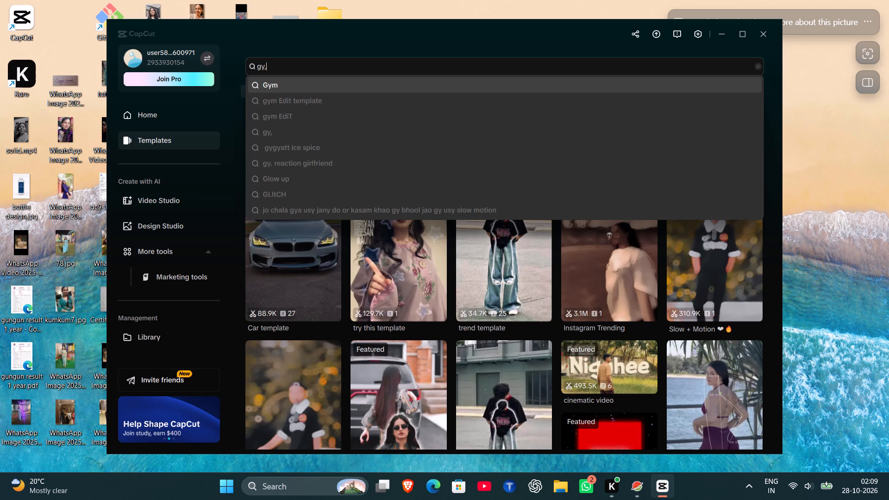
key(m)
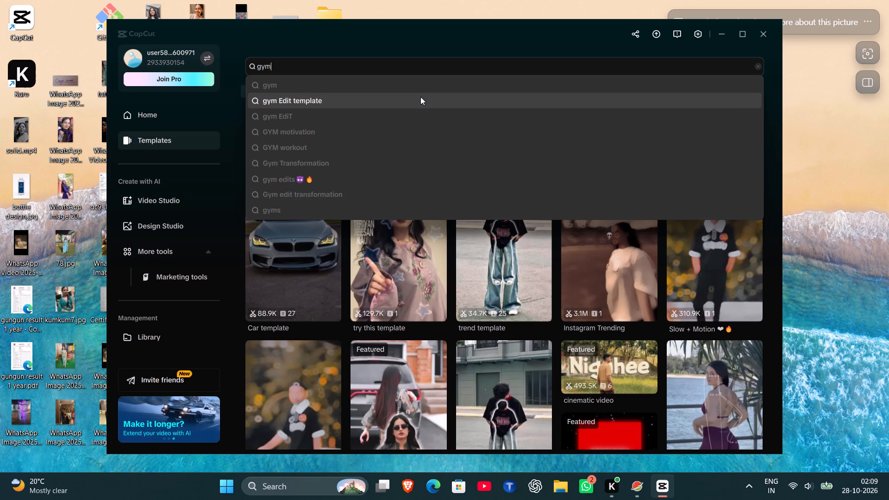
click(420, 97)
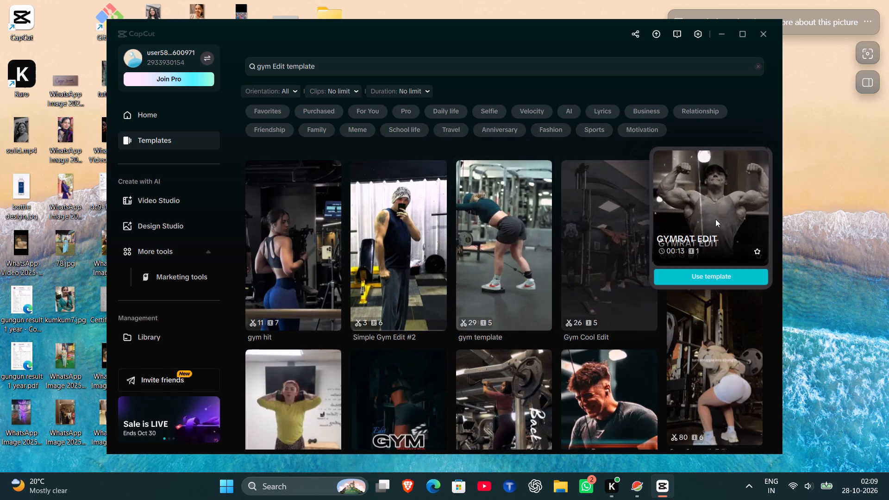
Browse the gym template results, watch the "Gym Motivation" template preview and close it.
scroll(715, 219, down, 2)
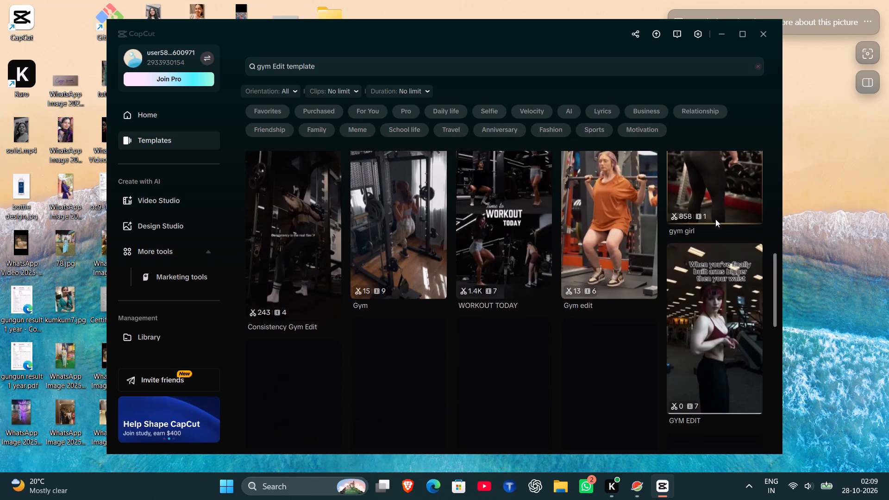
scroll(715, 219, down, 2)
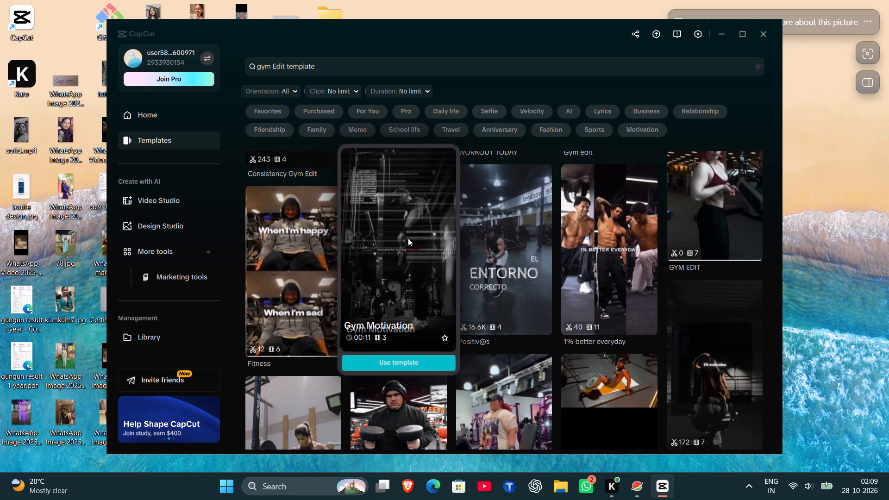
click(408, 238)
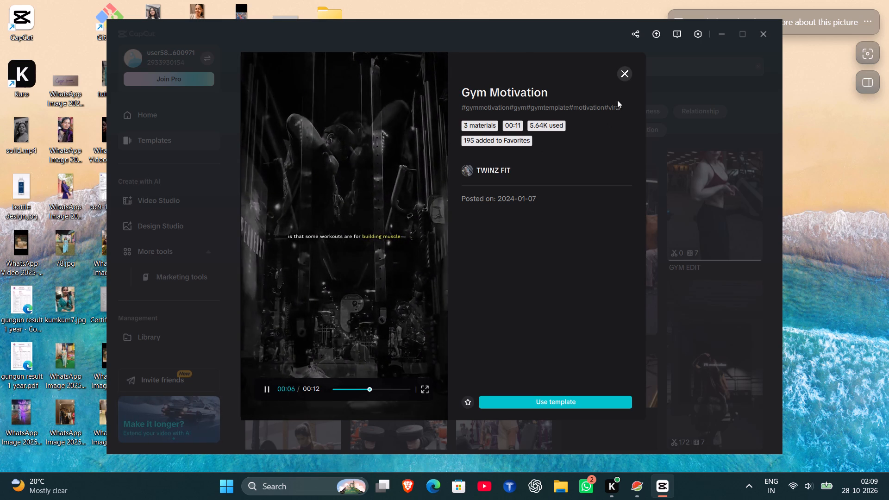
click(625, 75)
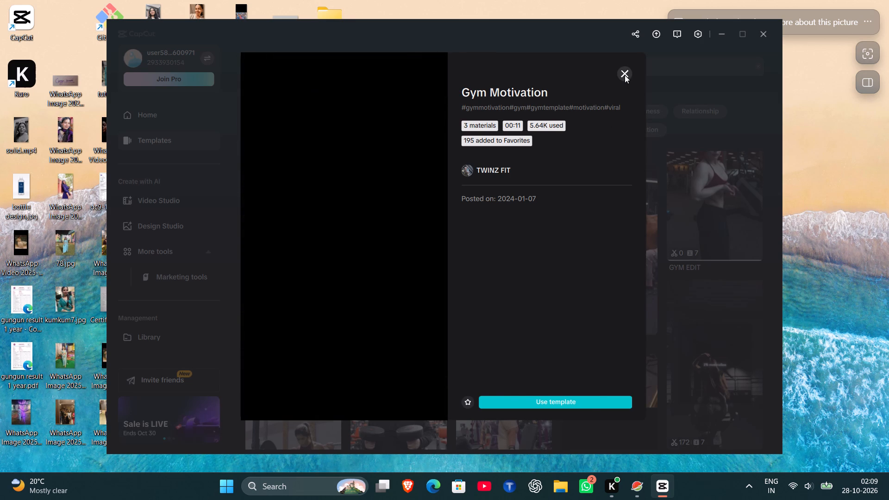
Look through more of the gym templates, watch the "—GYM—TOP—EDIT—" preview and close it.
scroll(521, 218, down, 1)
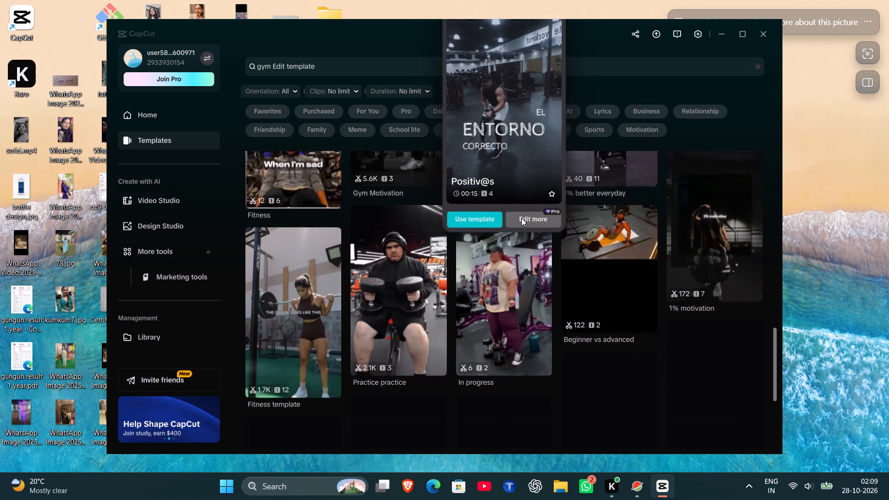
scroll(521, 218, down, 1)
drag(521, 218, 568, 194)
scroll(568, 194, down, 1)
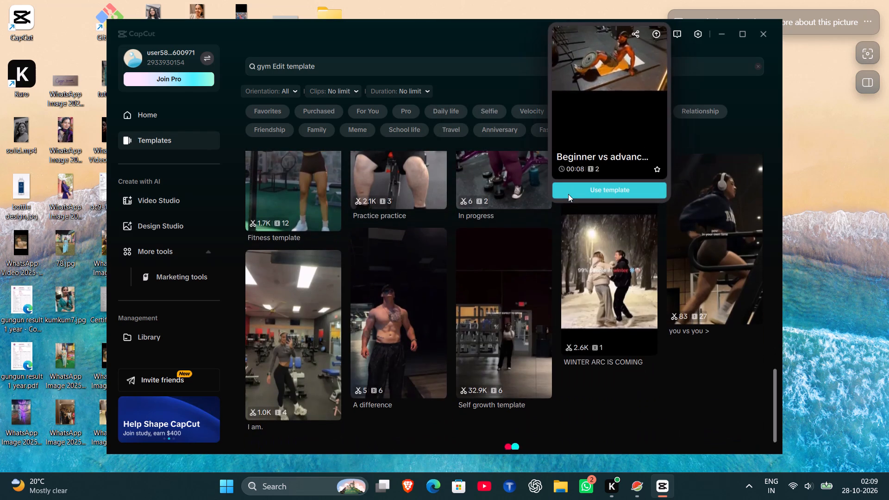
scroll(568, 194, down, 3)
scroll(568, 194, up, 3)
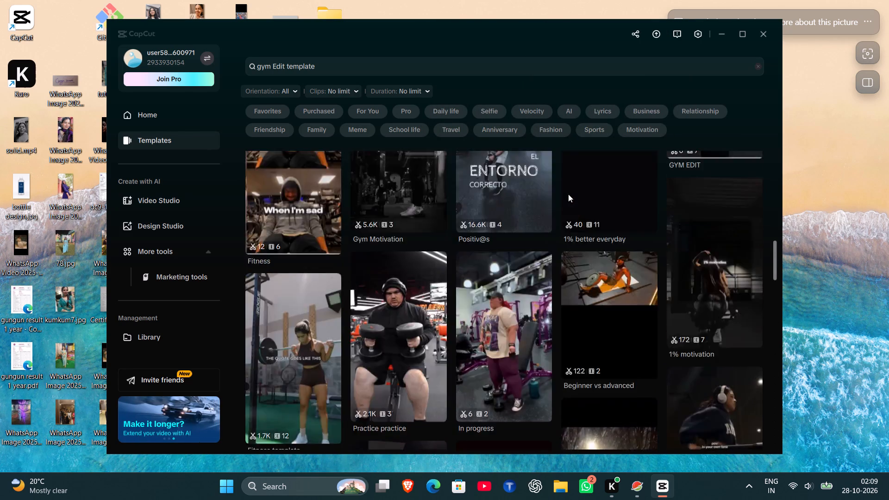
scroll(568, 194, up, 9)
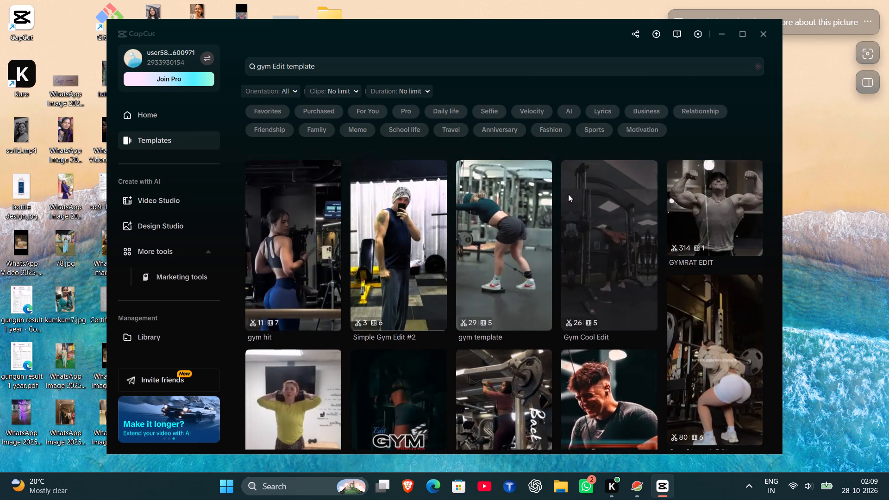
scroll(568, 194, down, 1)
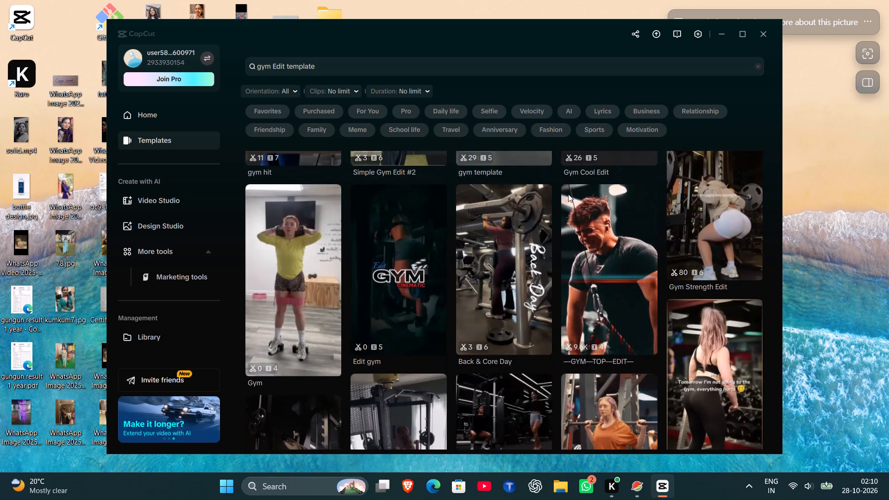
click(620, 252)
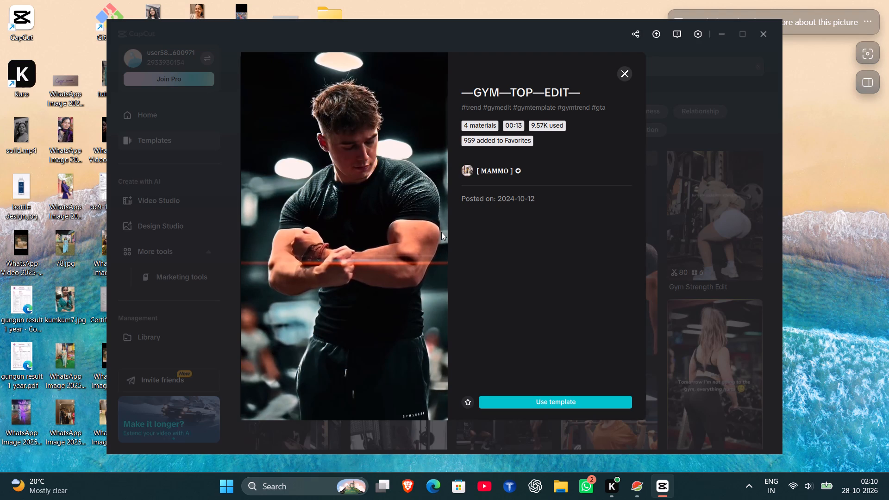
click(628, 73)
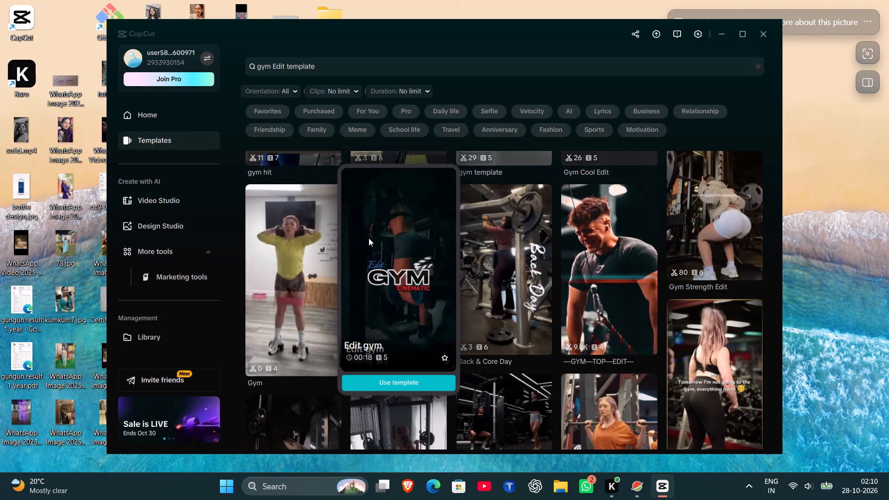
Find the "1% better everyday" gym template, replay its preview from near the start, and choose to use it.
scroll(369, 238, down, 2)
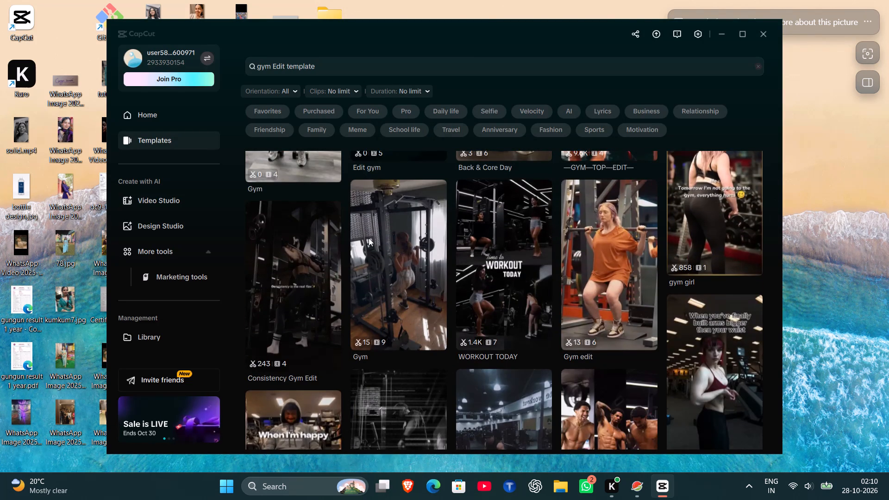
scroll(577, 287, down, 1)
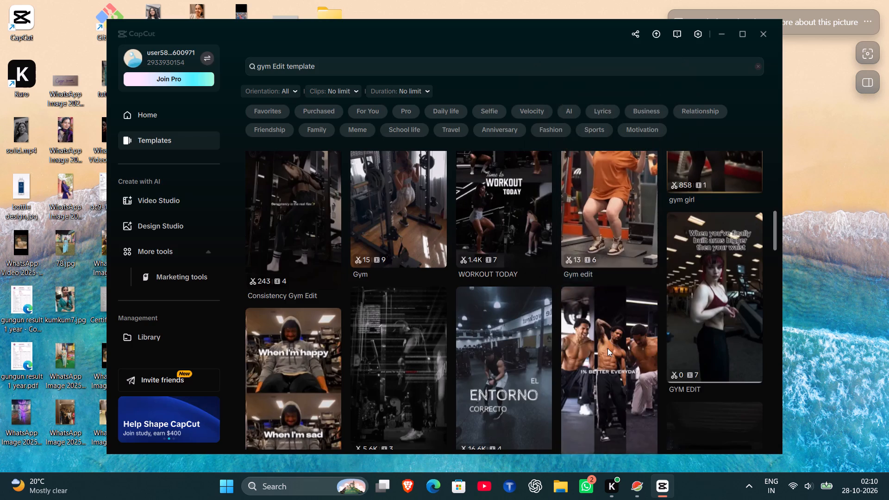
click(607, 348)
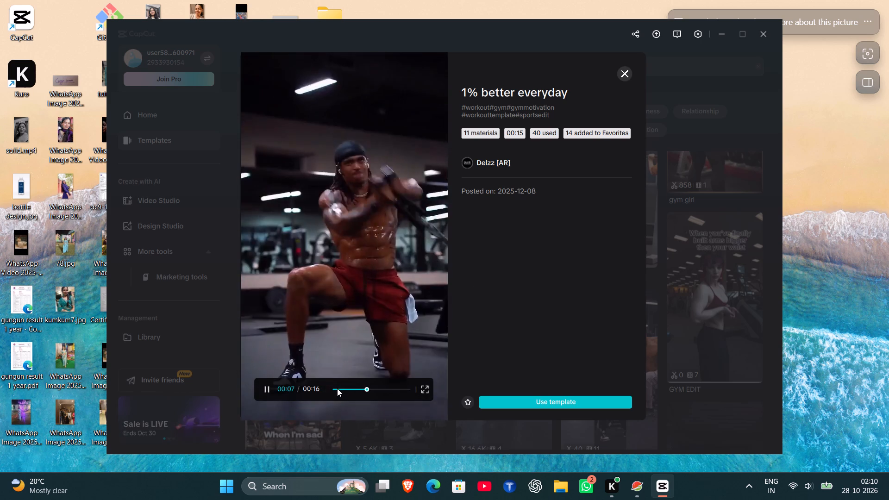
click(337, 388)
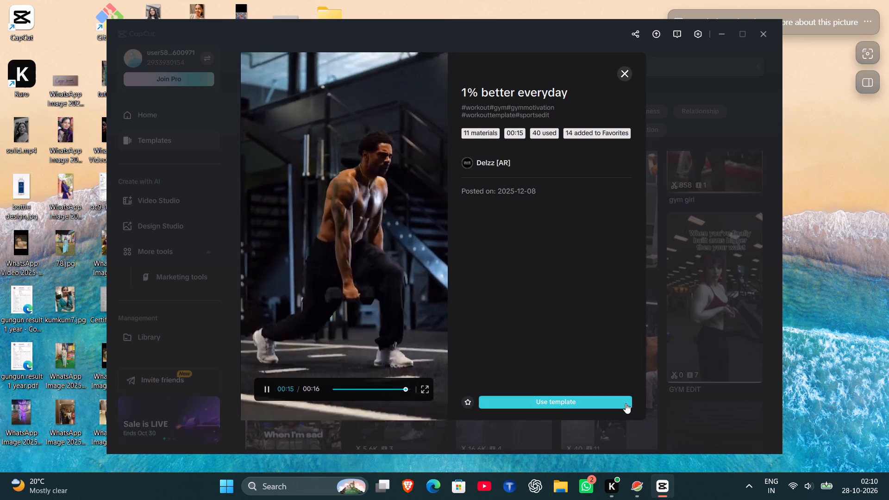
click(626, 403)
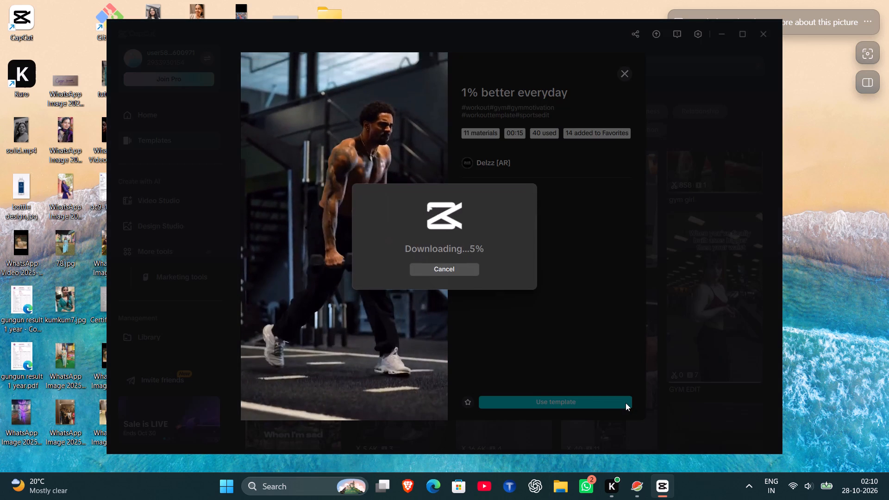